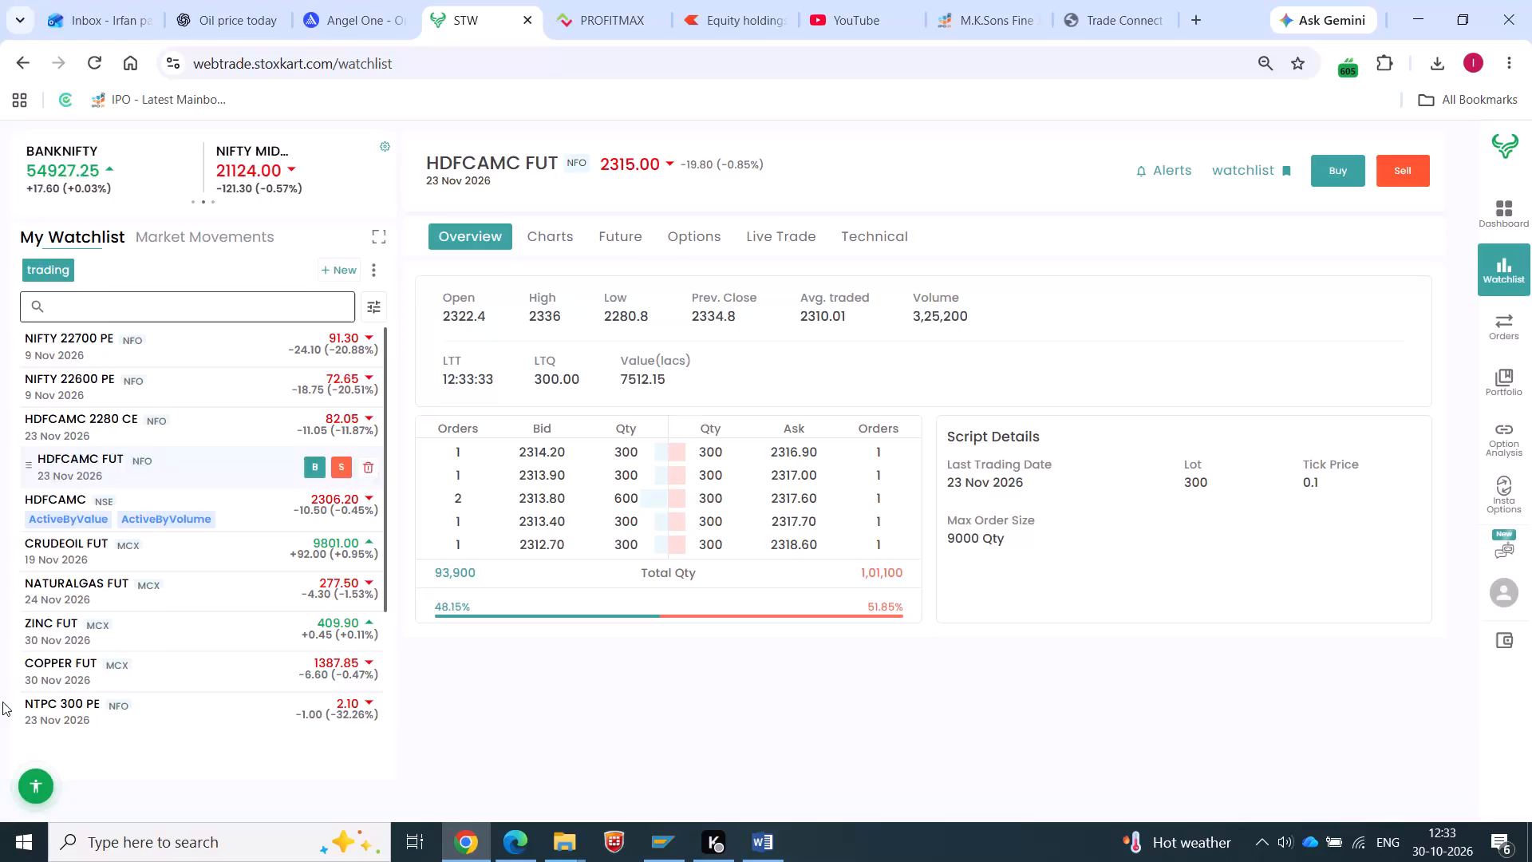
Review the open positions in the trading portfolio.
left_click(1518, 379)
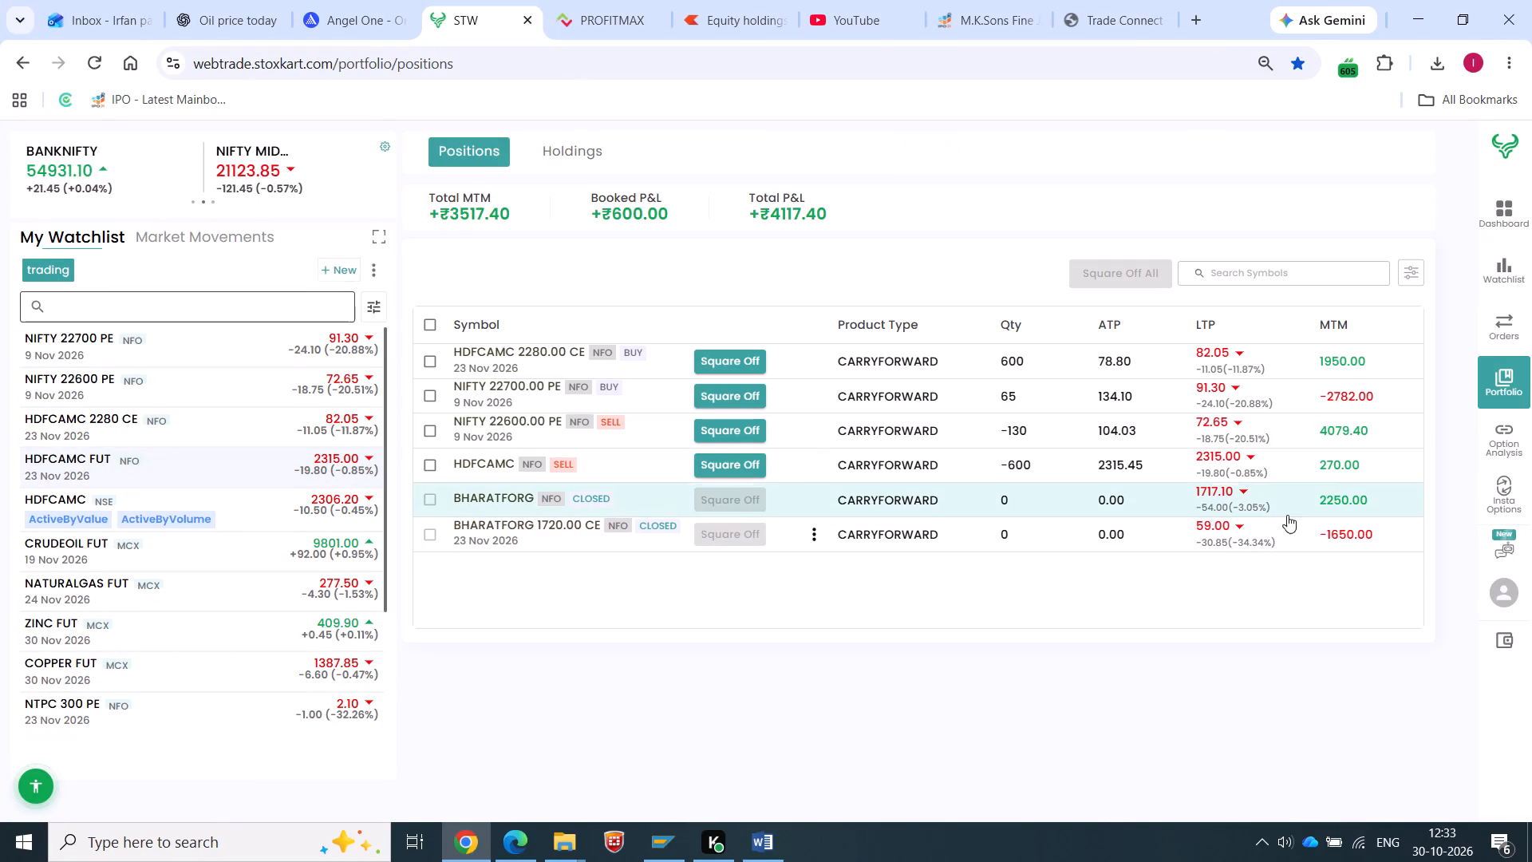
scroll(1231, 559, "up", 10)
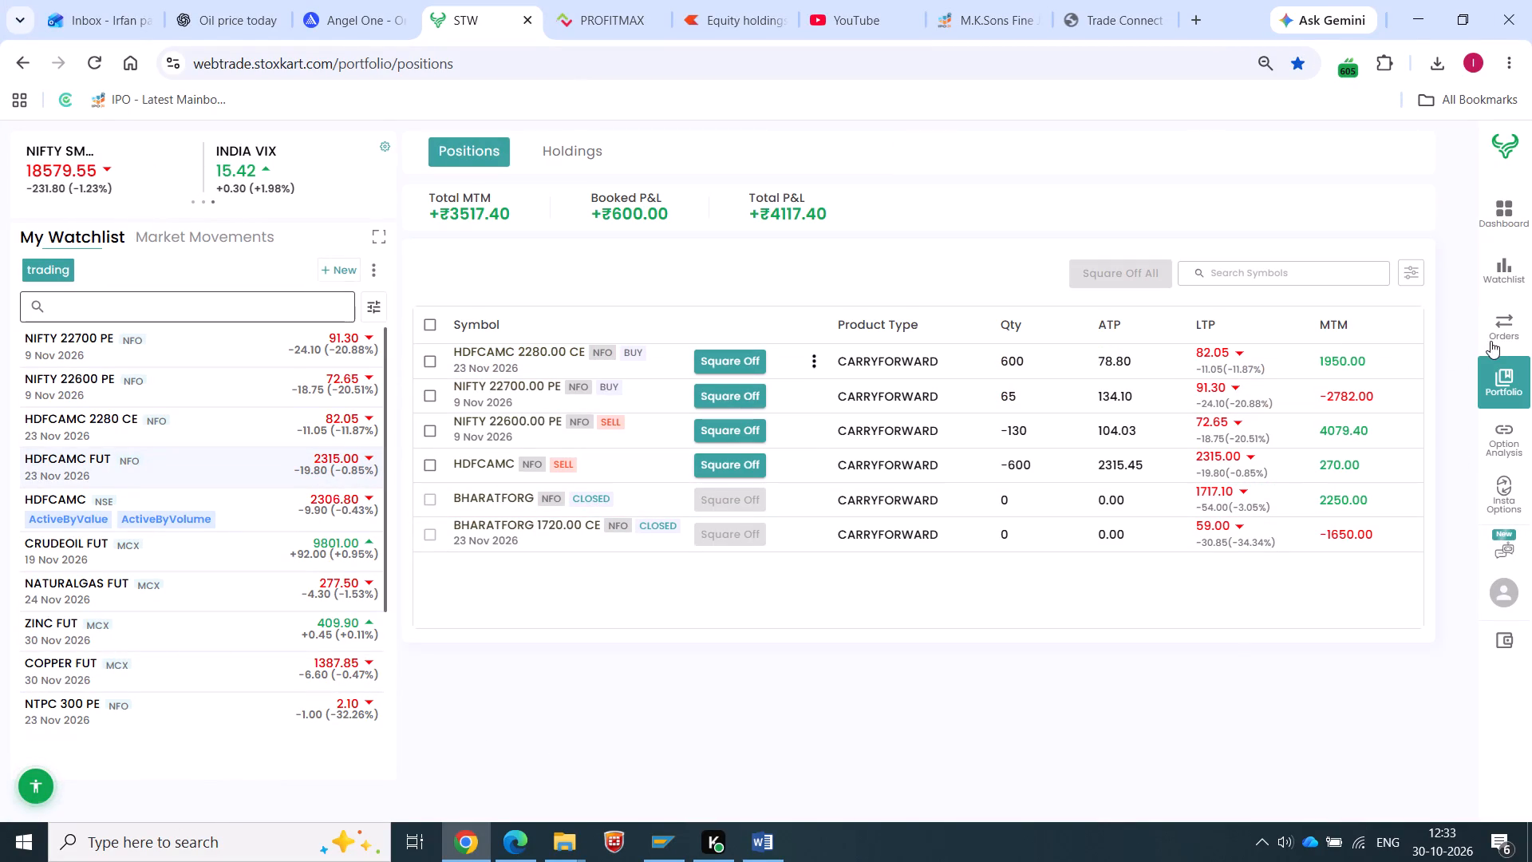
Switch to the Trade Connect site and open Certificate of Origin.
left_click(1135, 1)
scroll(369, 364, "up", 5)
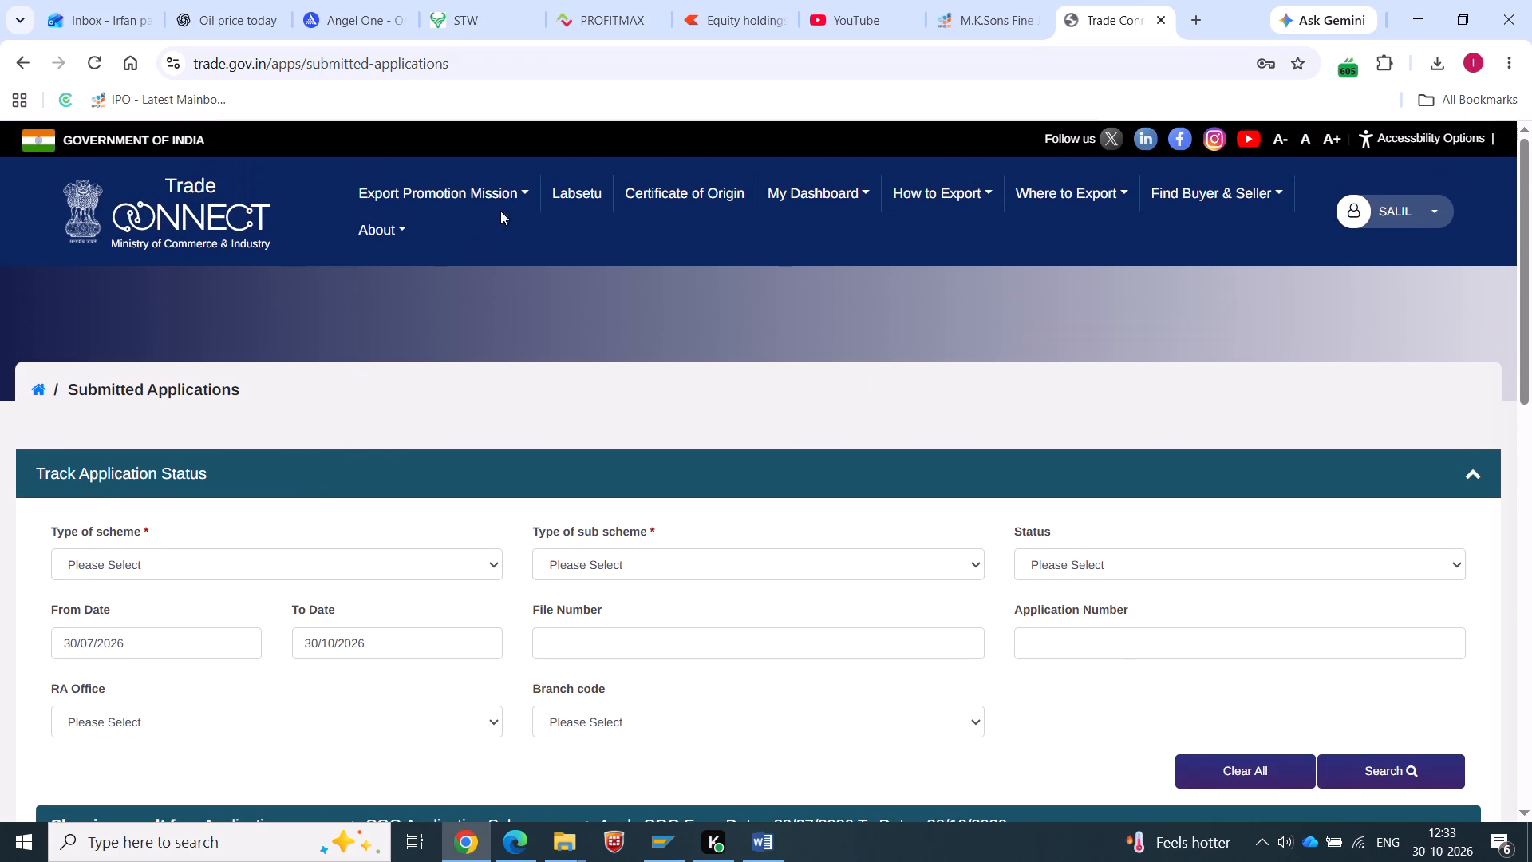
left_click(471, 197)
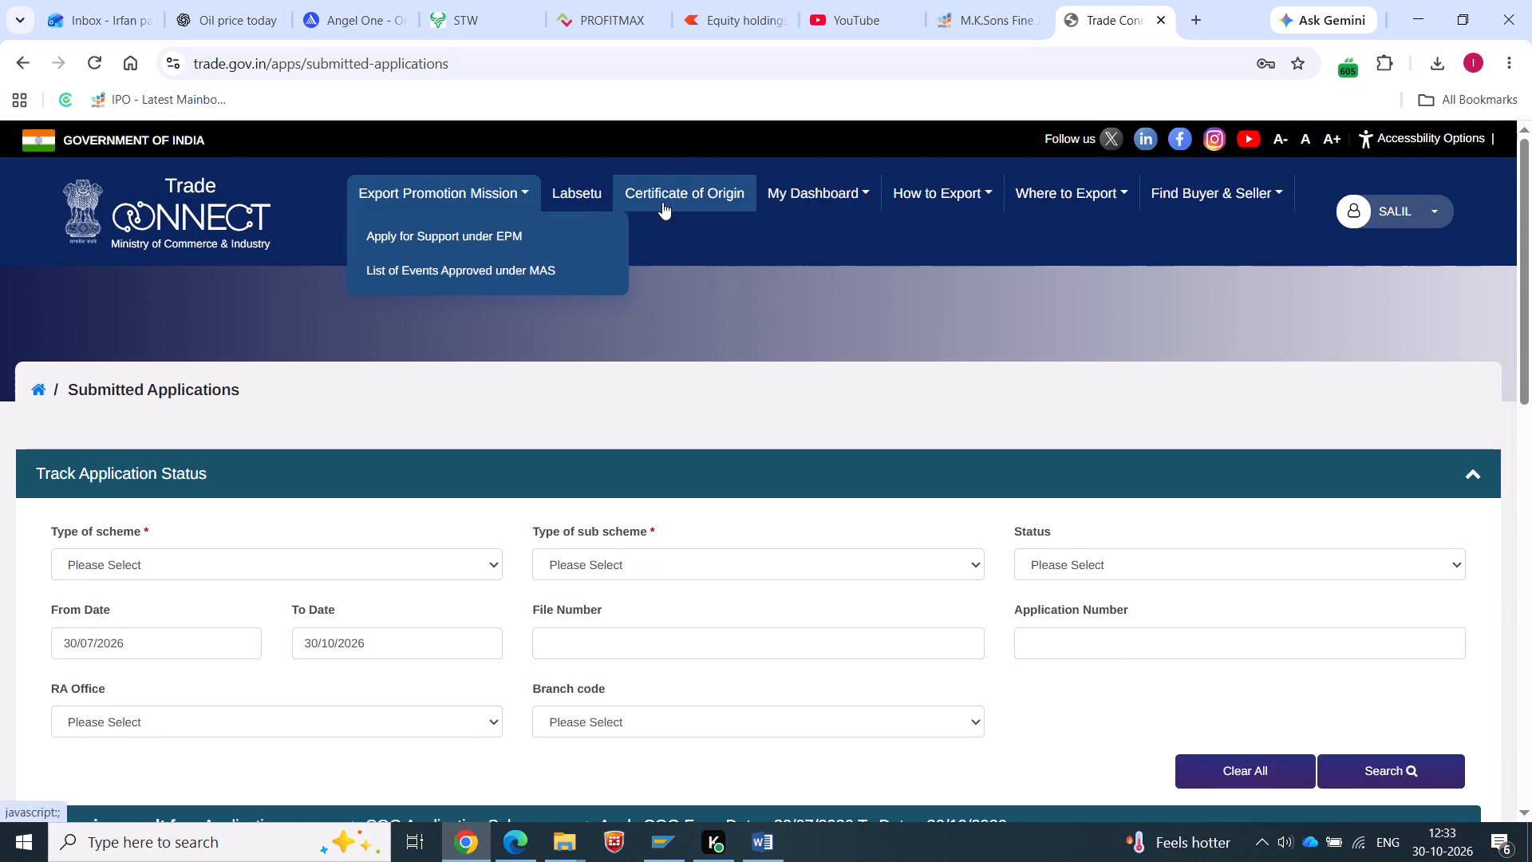
left_click(736, 191)
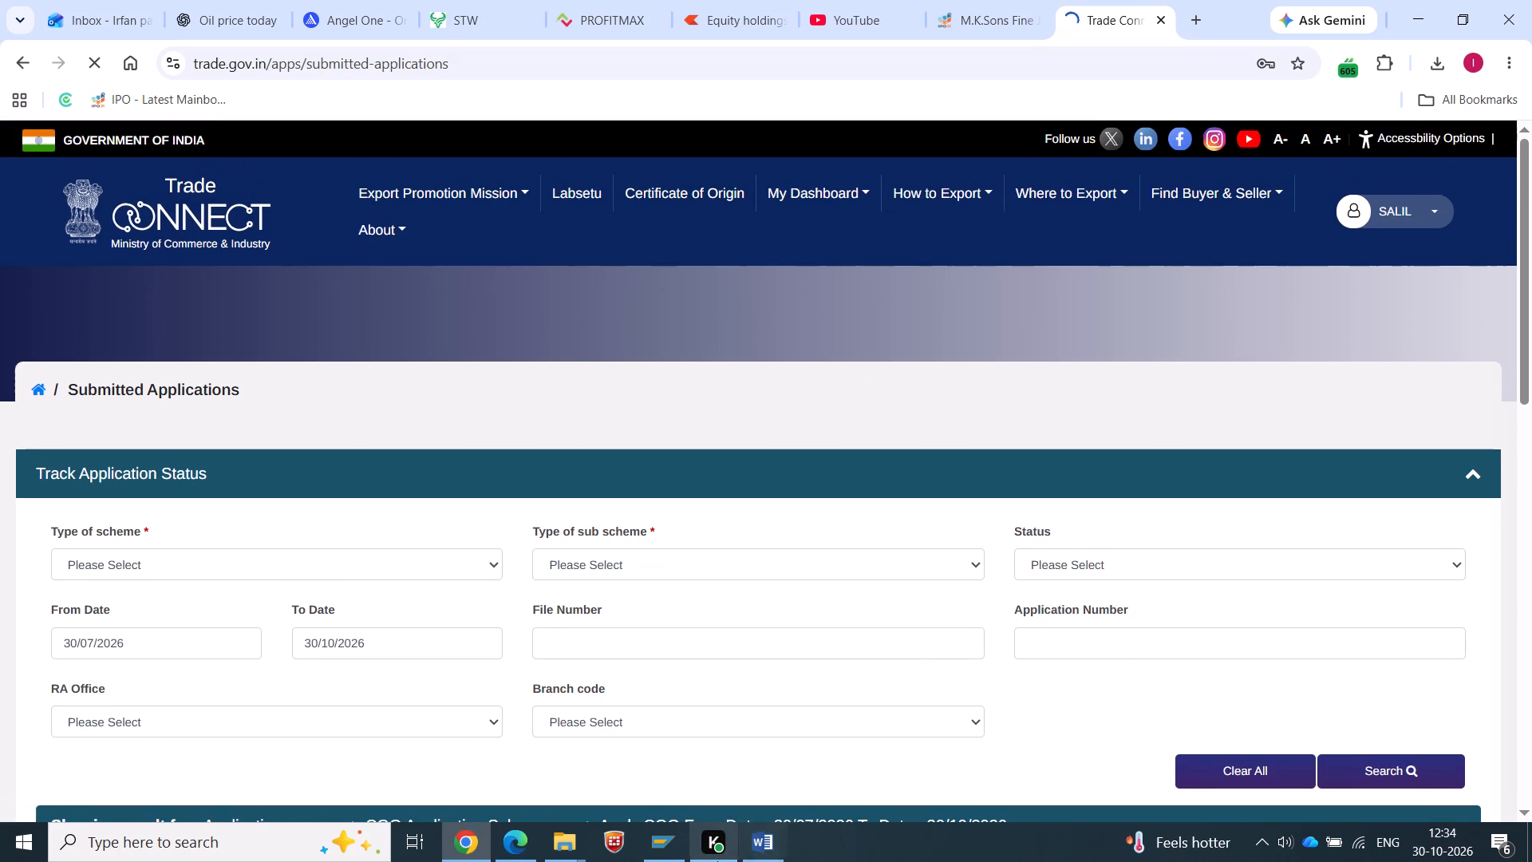
Switch to Word and print the Toyota Iraq Address document.
left_click(771, 846)
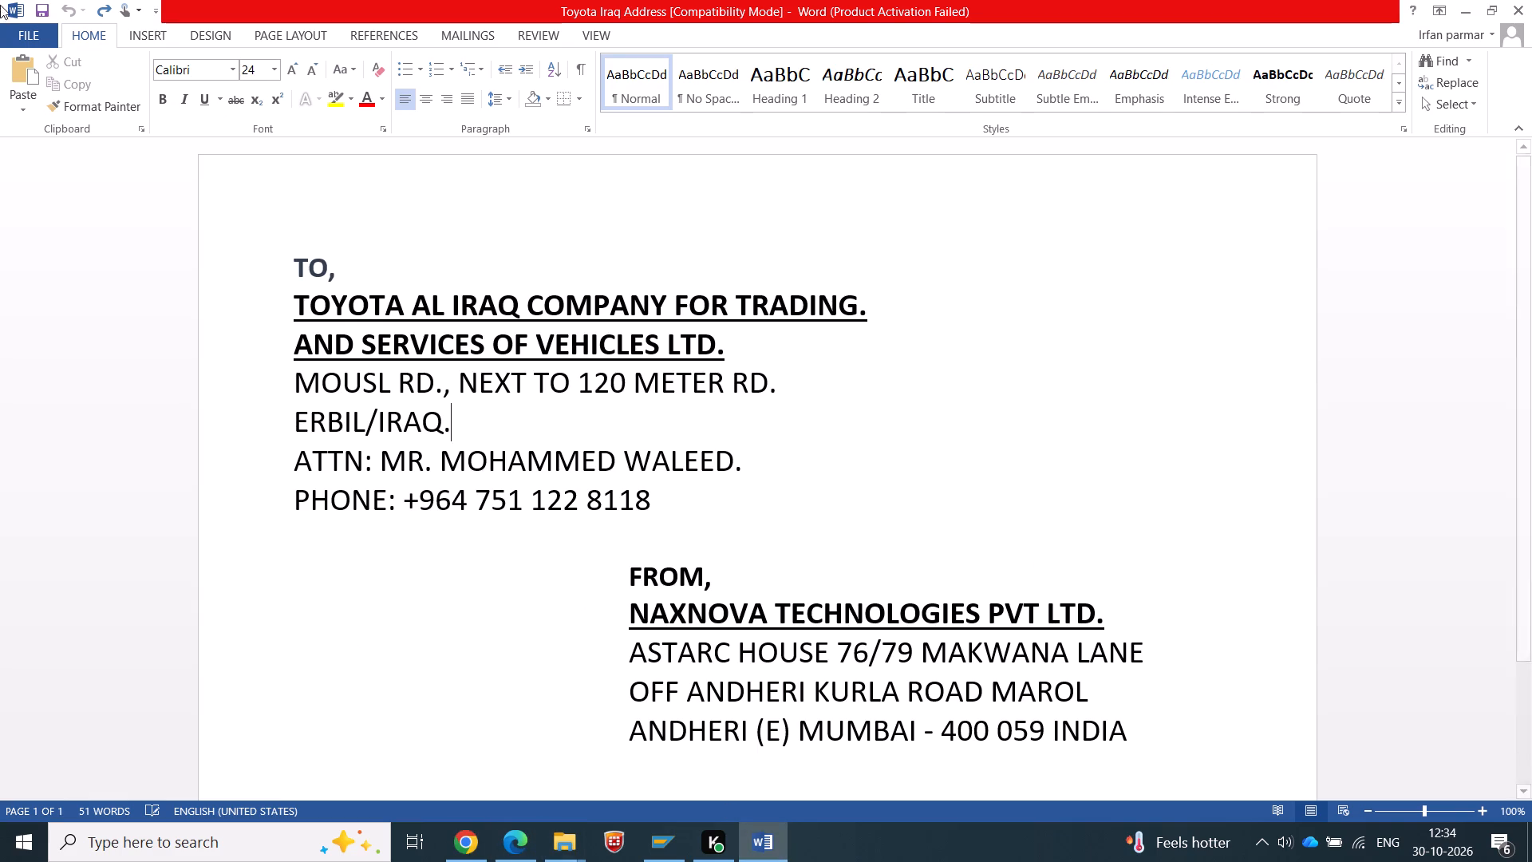
left_click(14, 39)
left_click(40, 240)
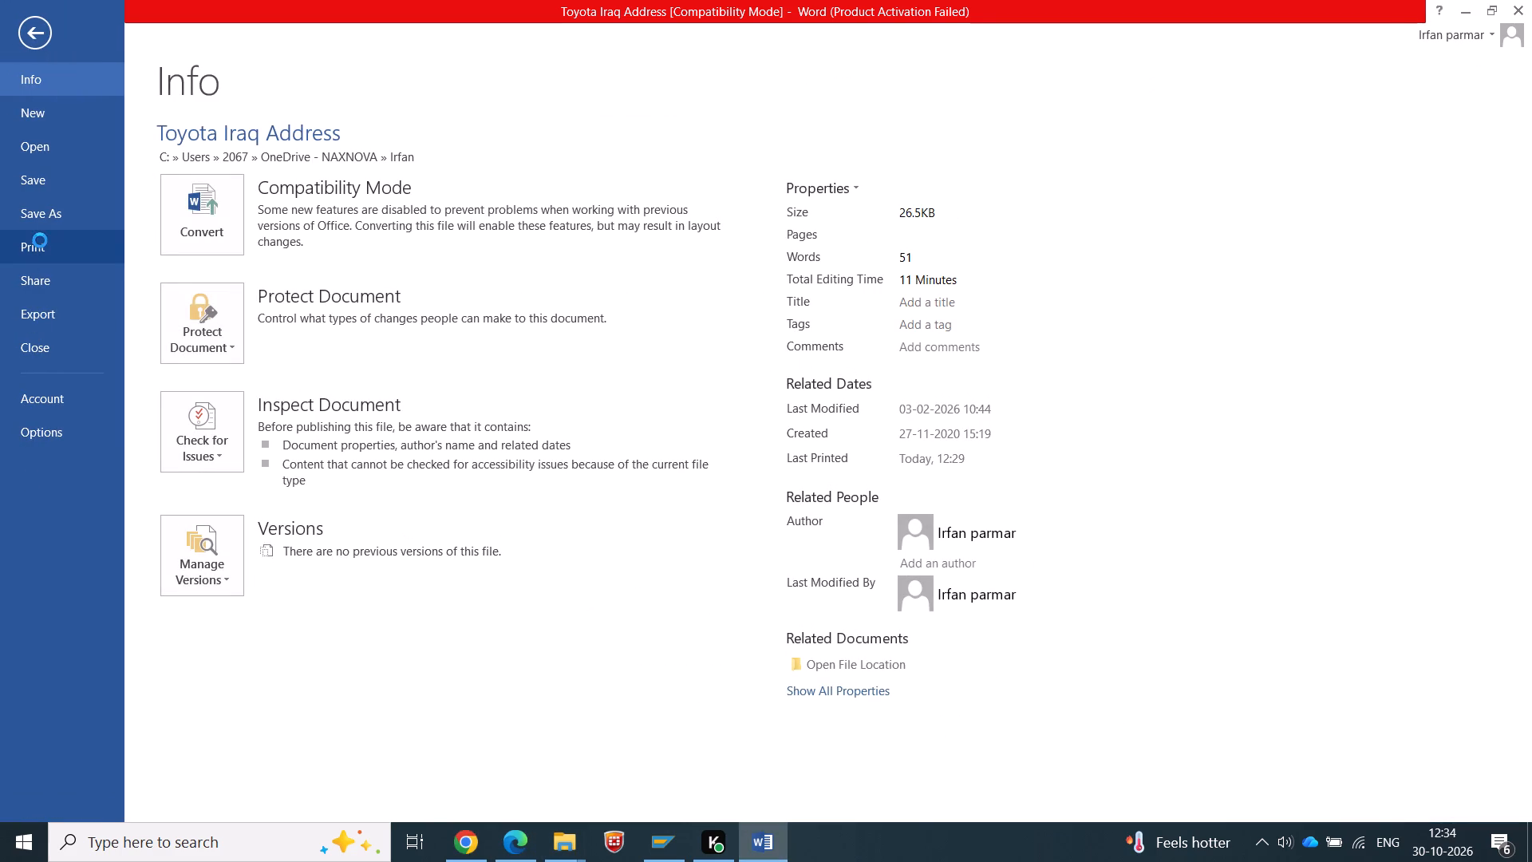
left_click(204, 180)
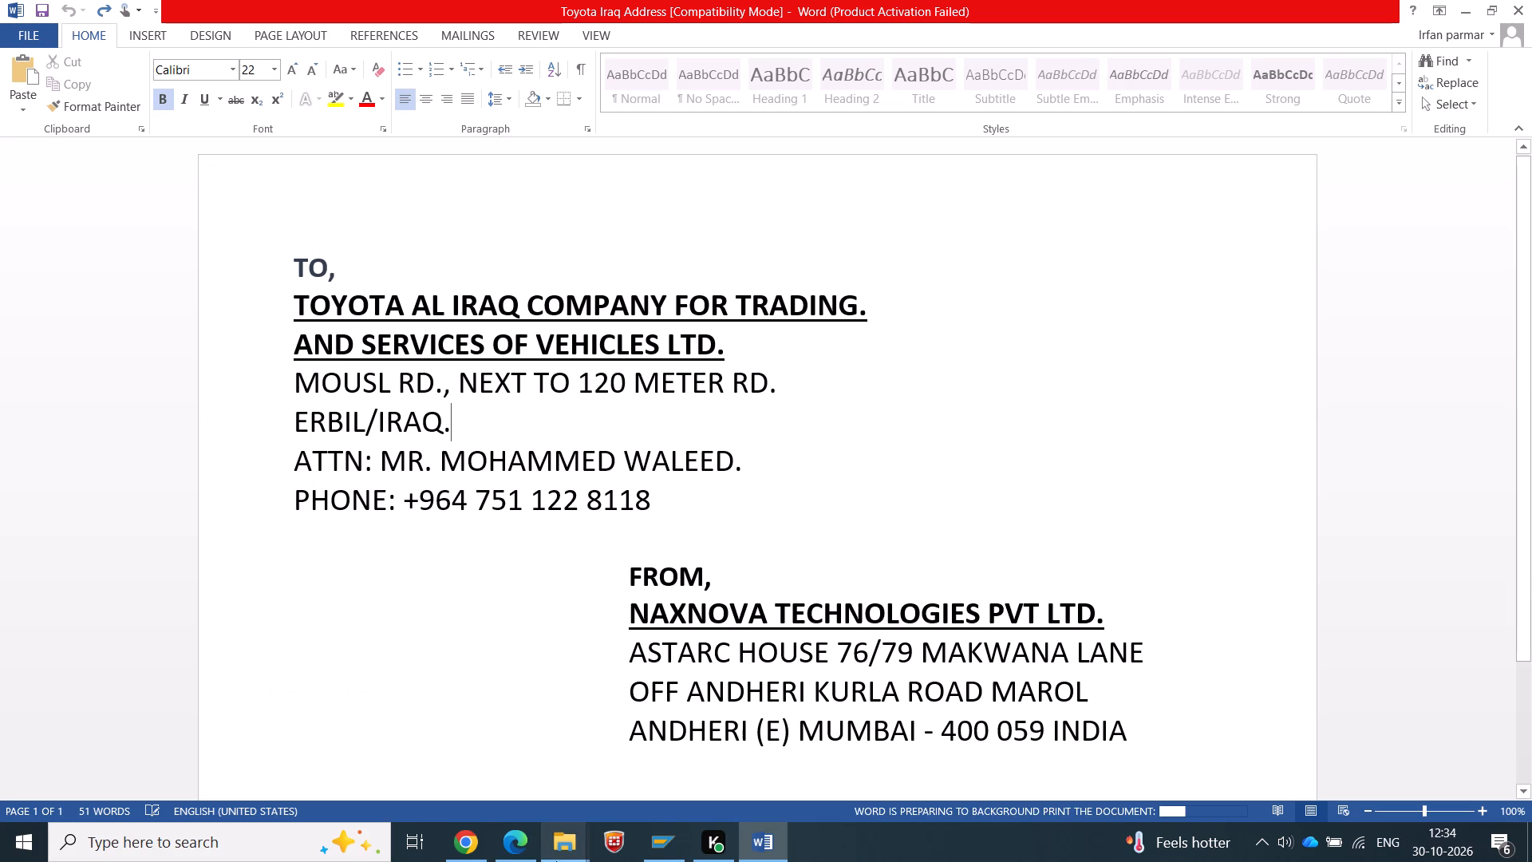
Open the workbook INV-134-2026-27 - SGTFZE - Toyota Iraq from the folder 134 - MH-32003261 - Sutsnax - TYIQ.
left_click(567, 844)
left_click(498, 772)
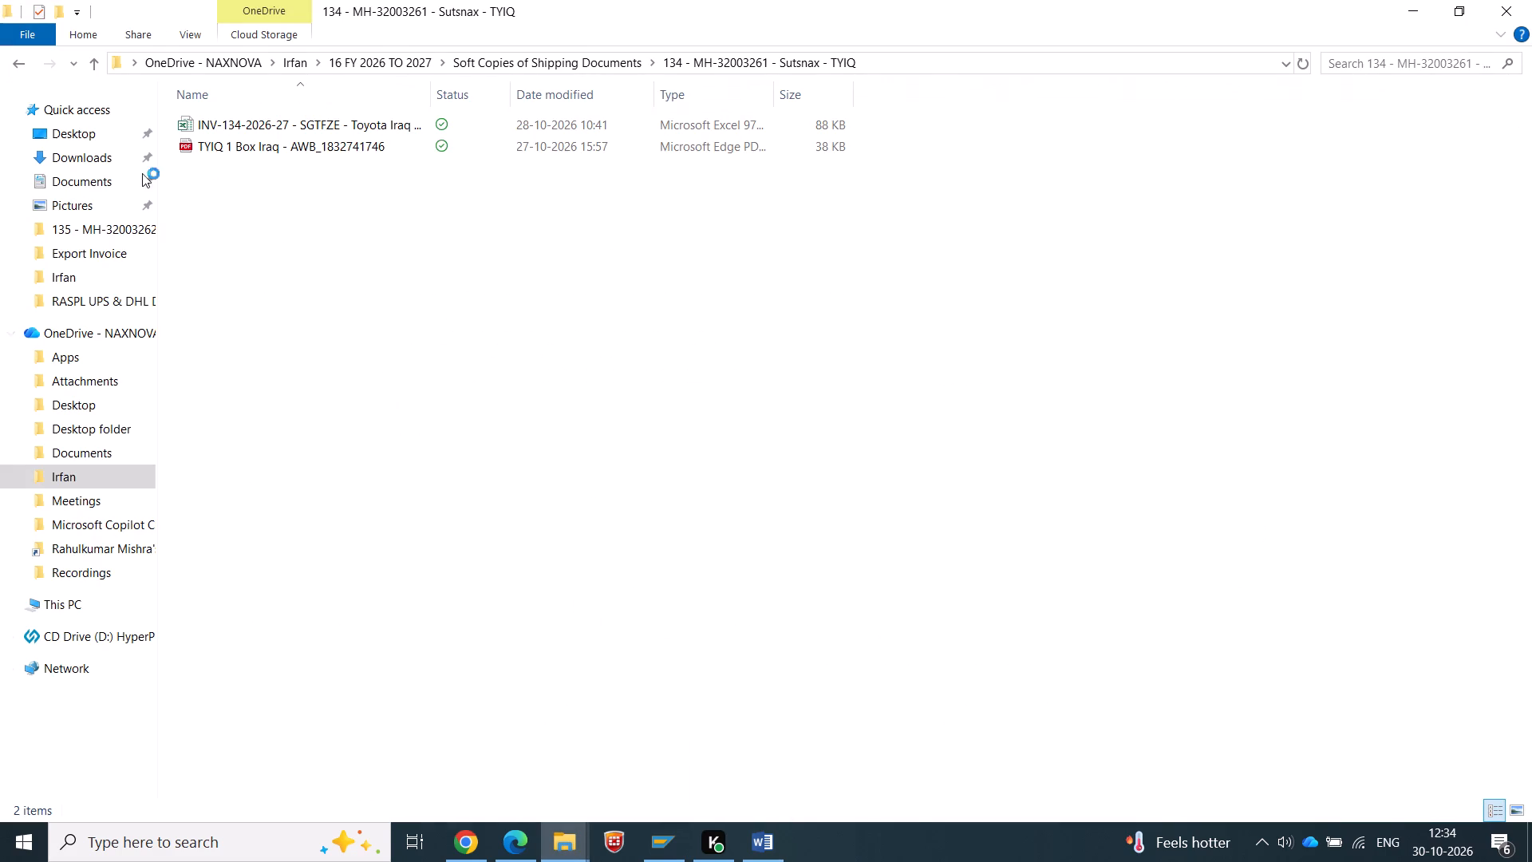
double_click(246, 125)
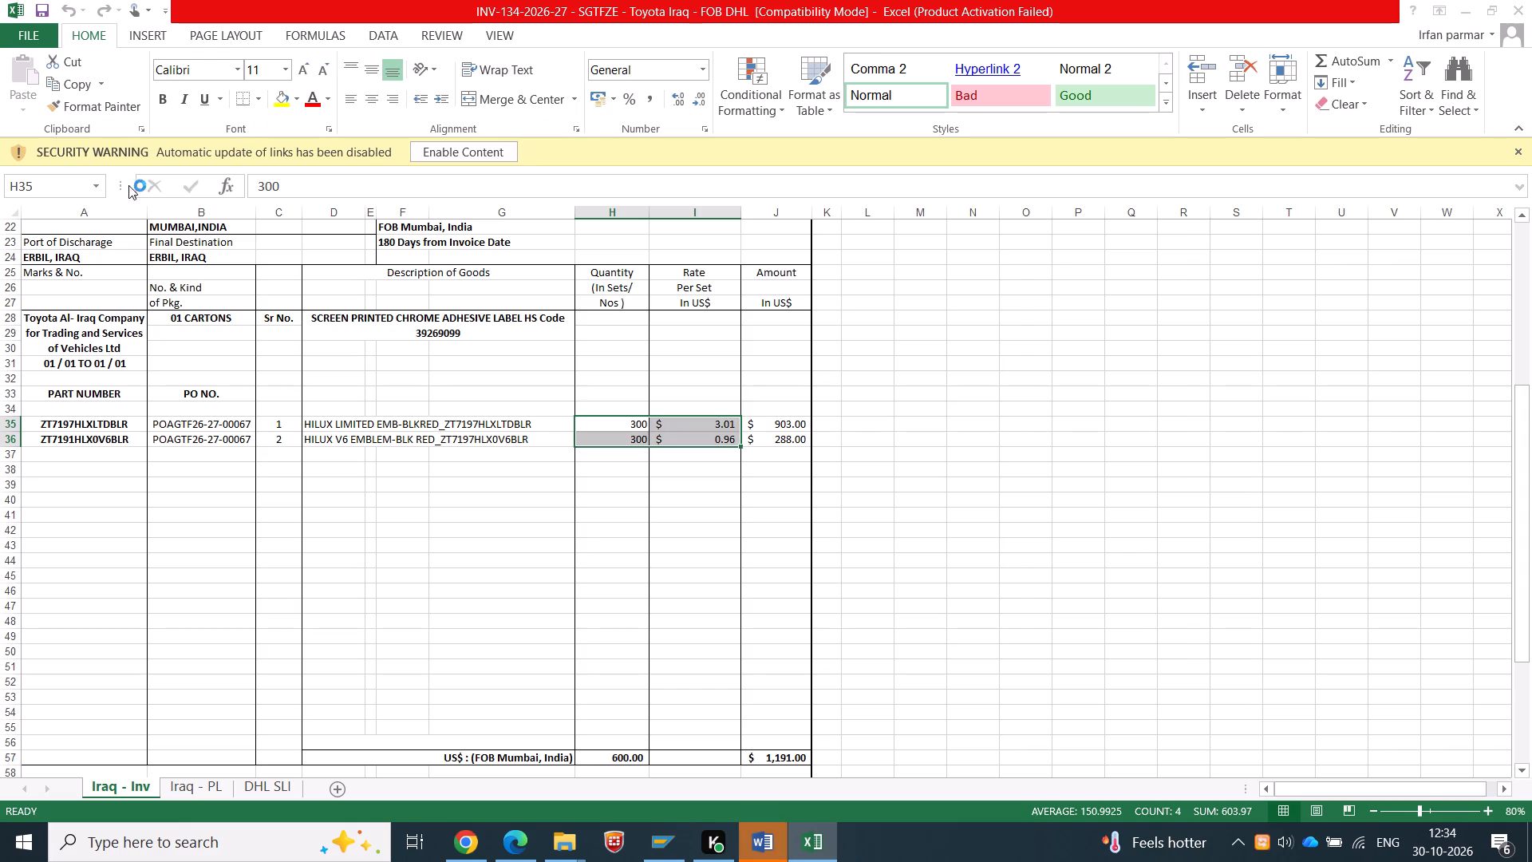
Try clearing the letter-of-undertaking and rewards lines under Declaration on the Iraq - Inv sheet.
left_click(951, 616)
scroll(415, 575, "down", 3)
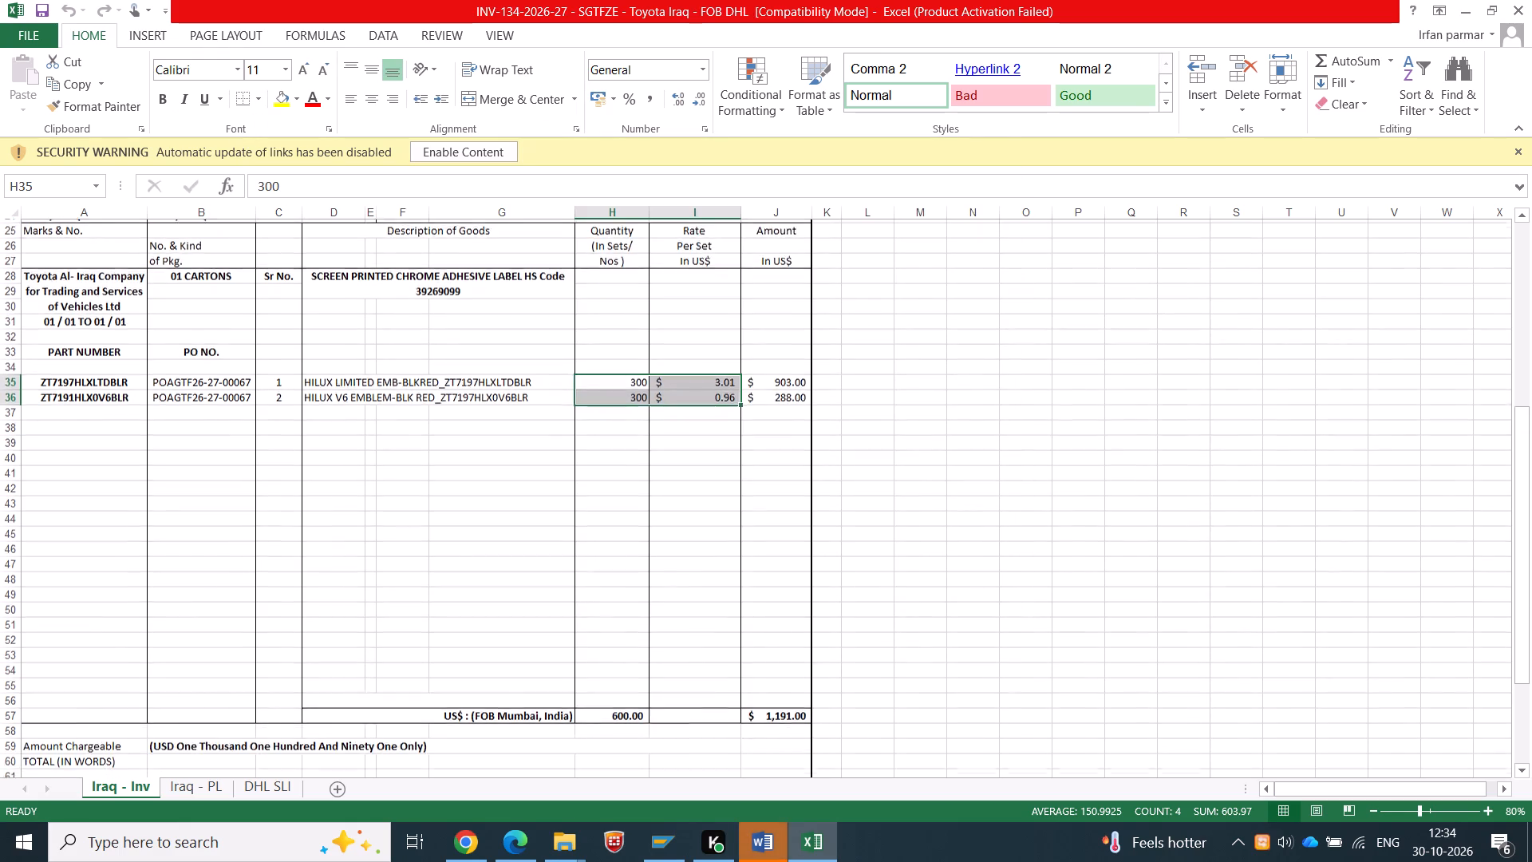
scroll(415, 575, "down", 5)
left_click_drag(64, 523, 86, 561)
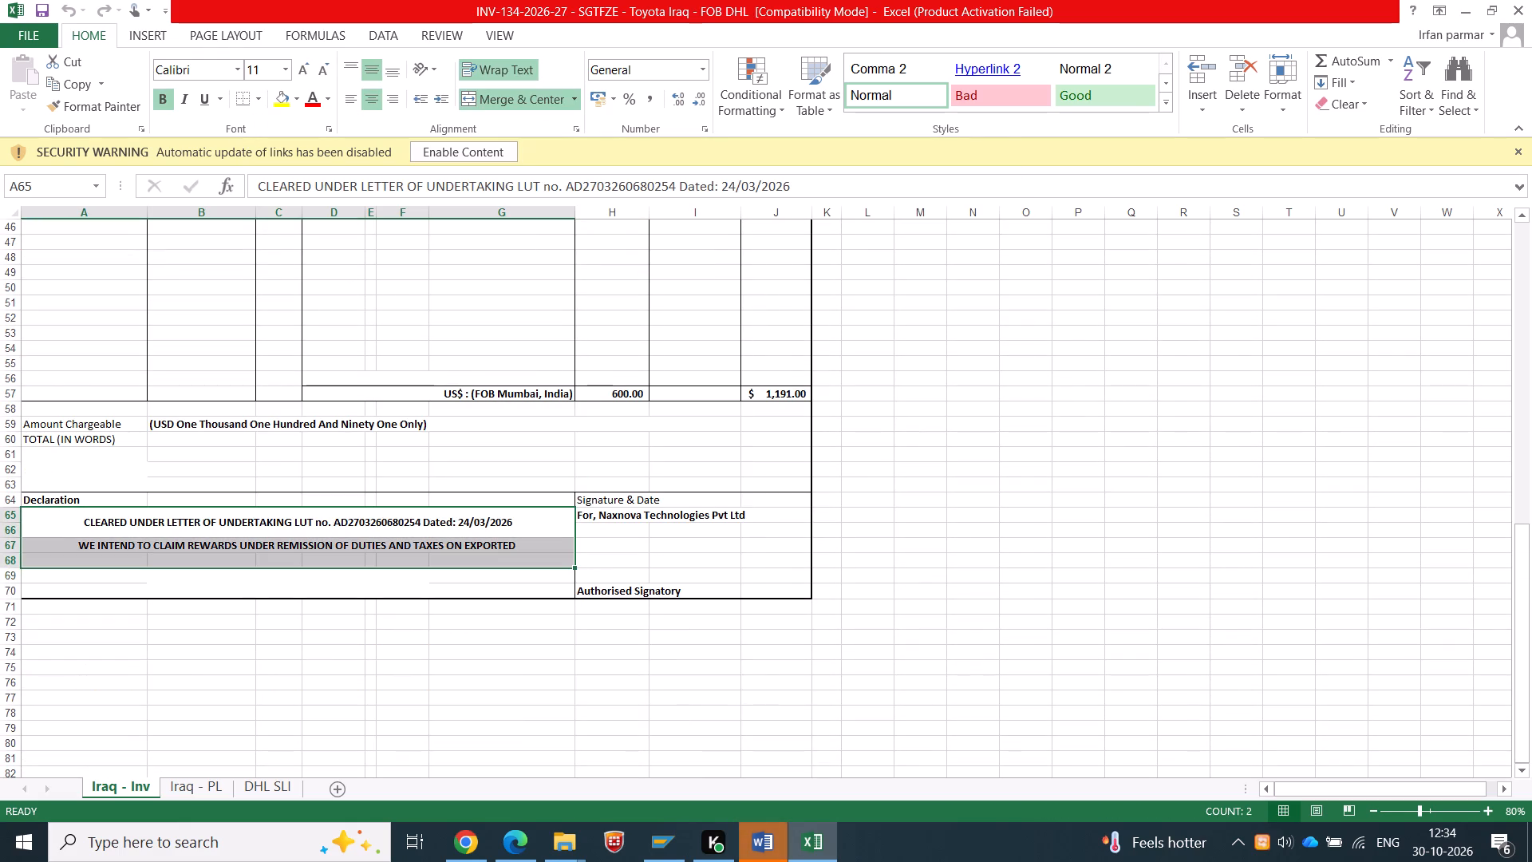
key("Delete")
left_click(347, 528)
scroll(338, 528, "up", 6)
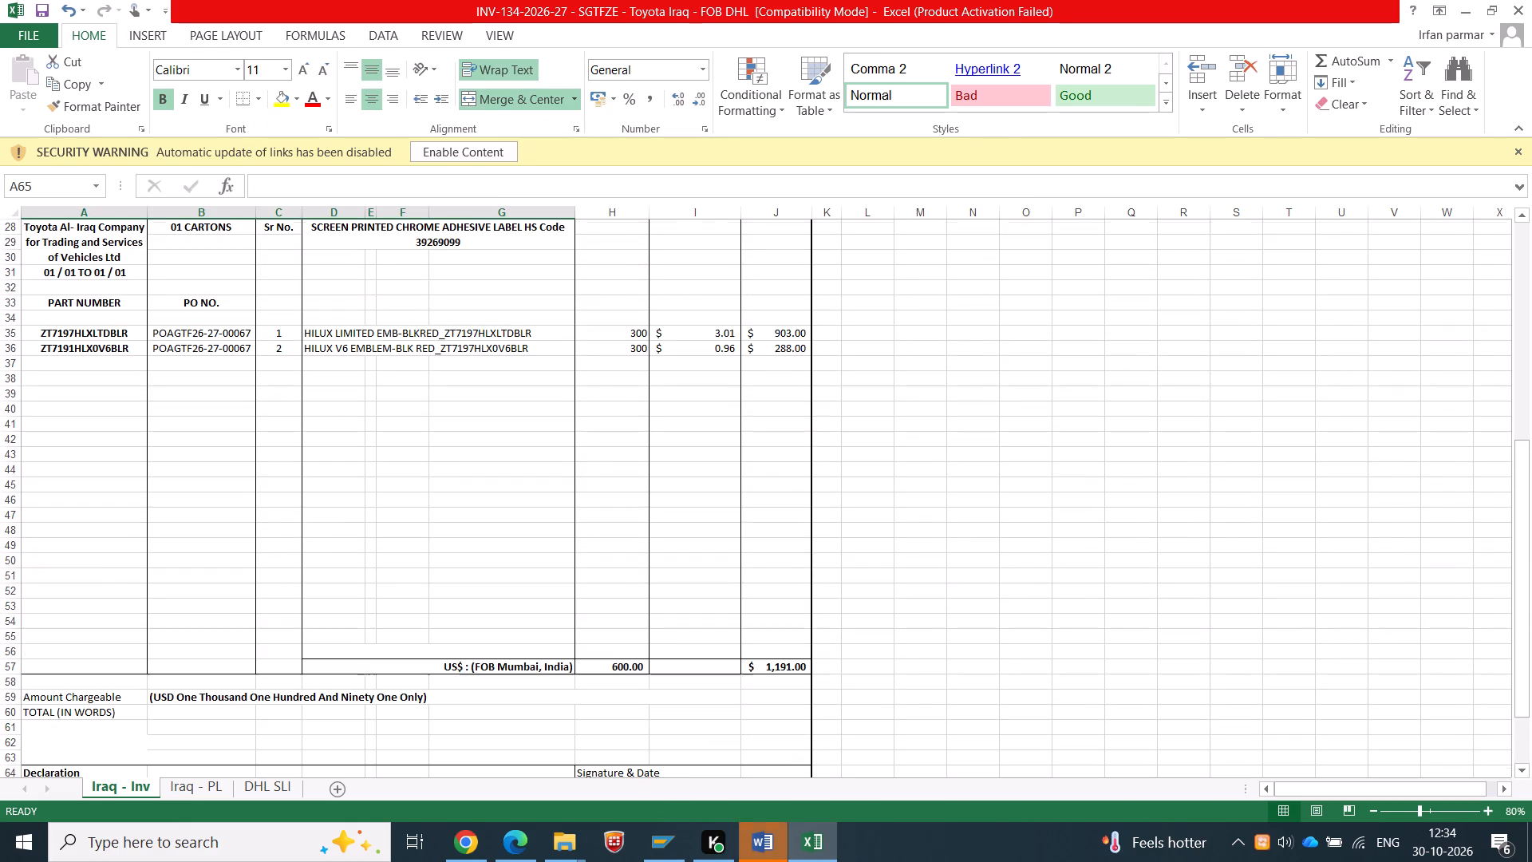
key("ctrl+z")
Print one copy of the Iraq - Inv invoice sheet.
left_click(308, 390)
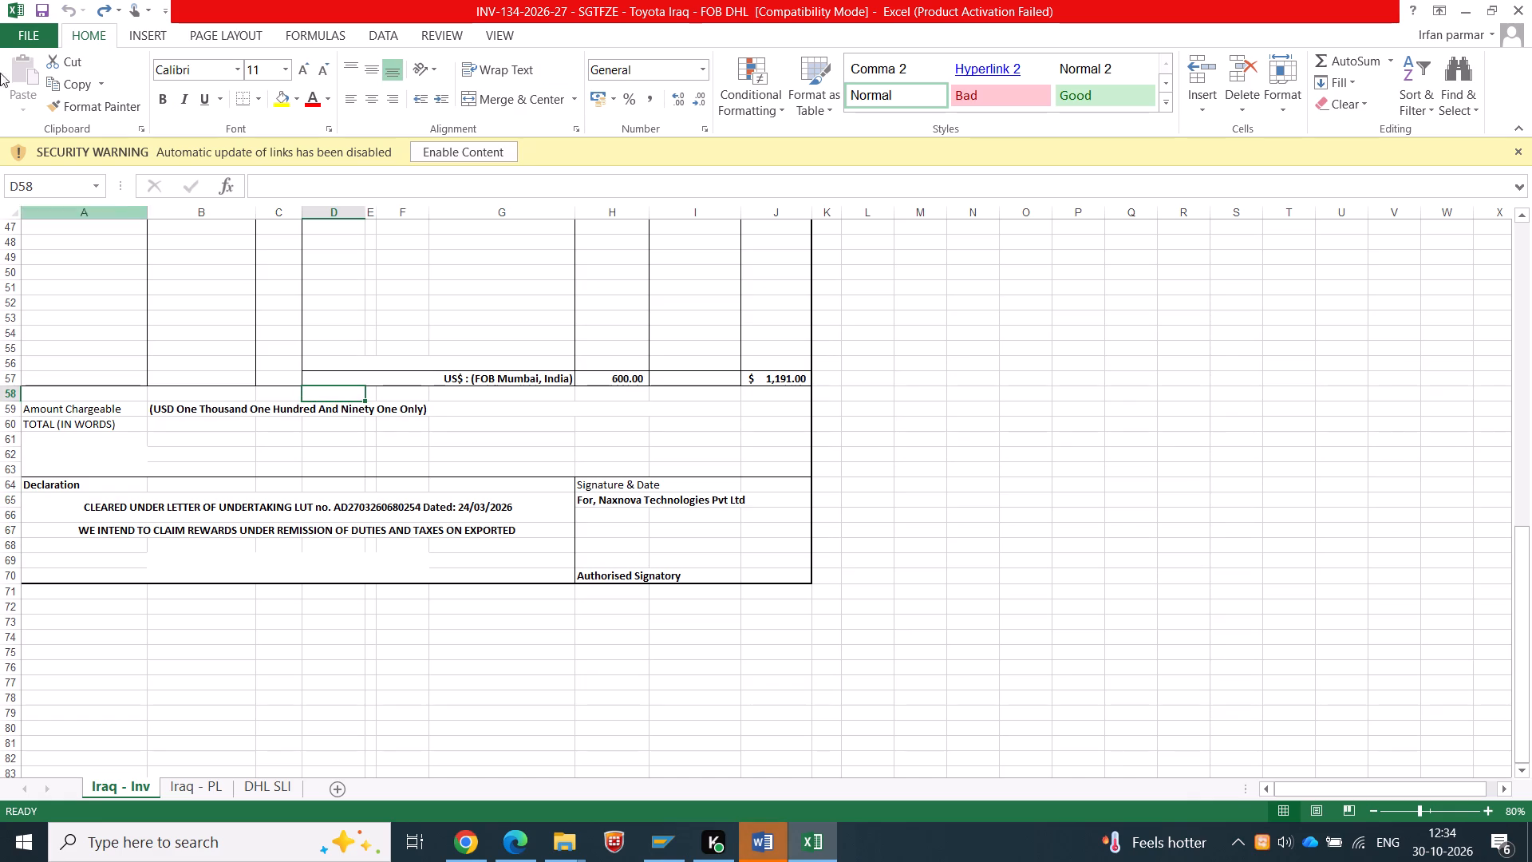
key("ctrl+p")
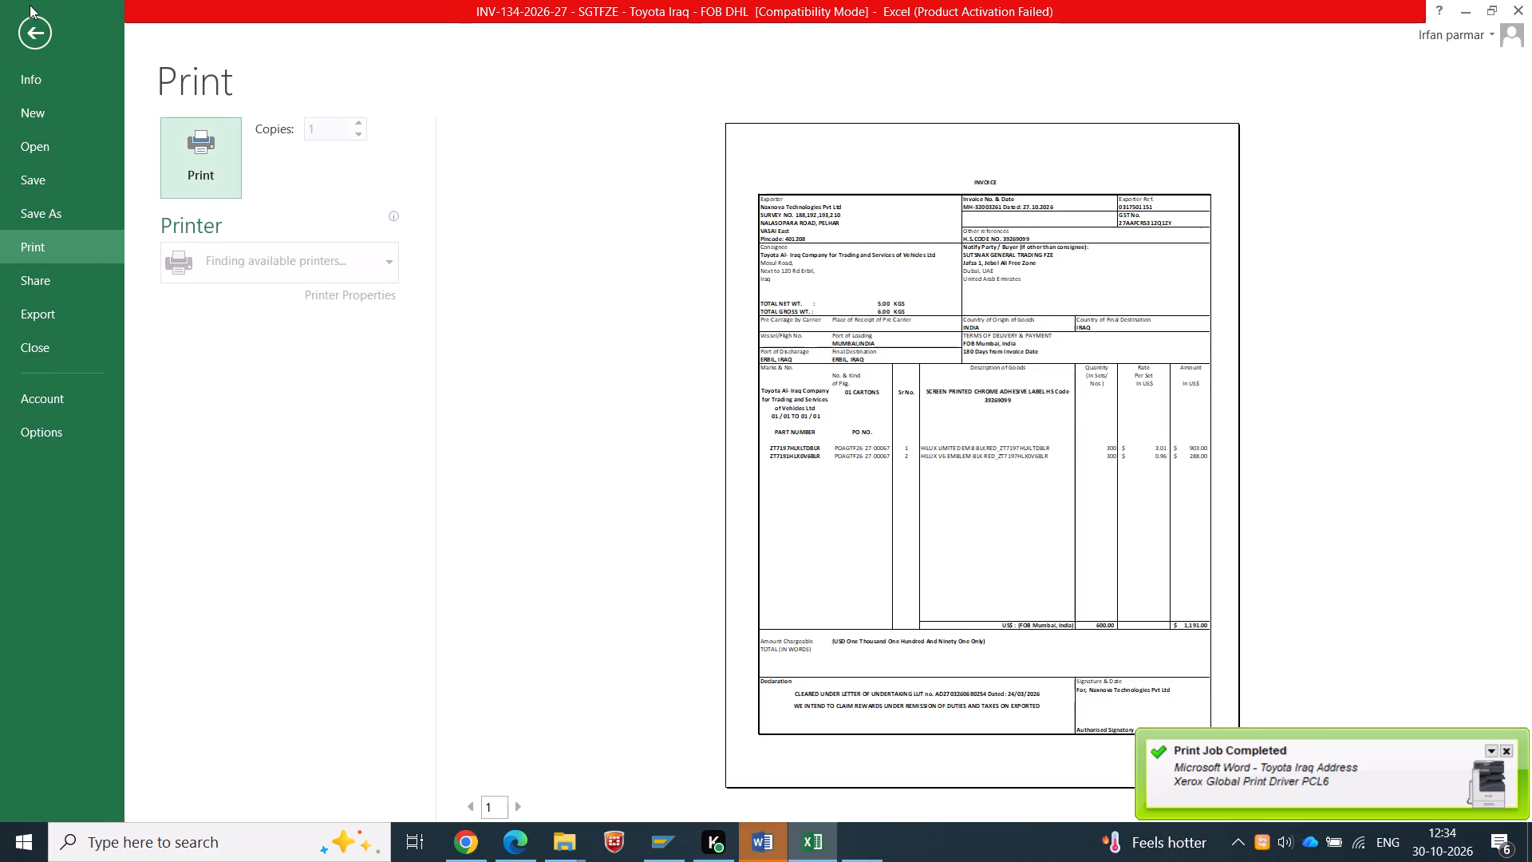
key("Return")
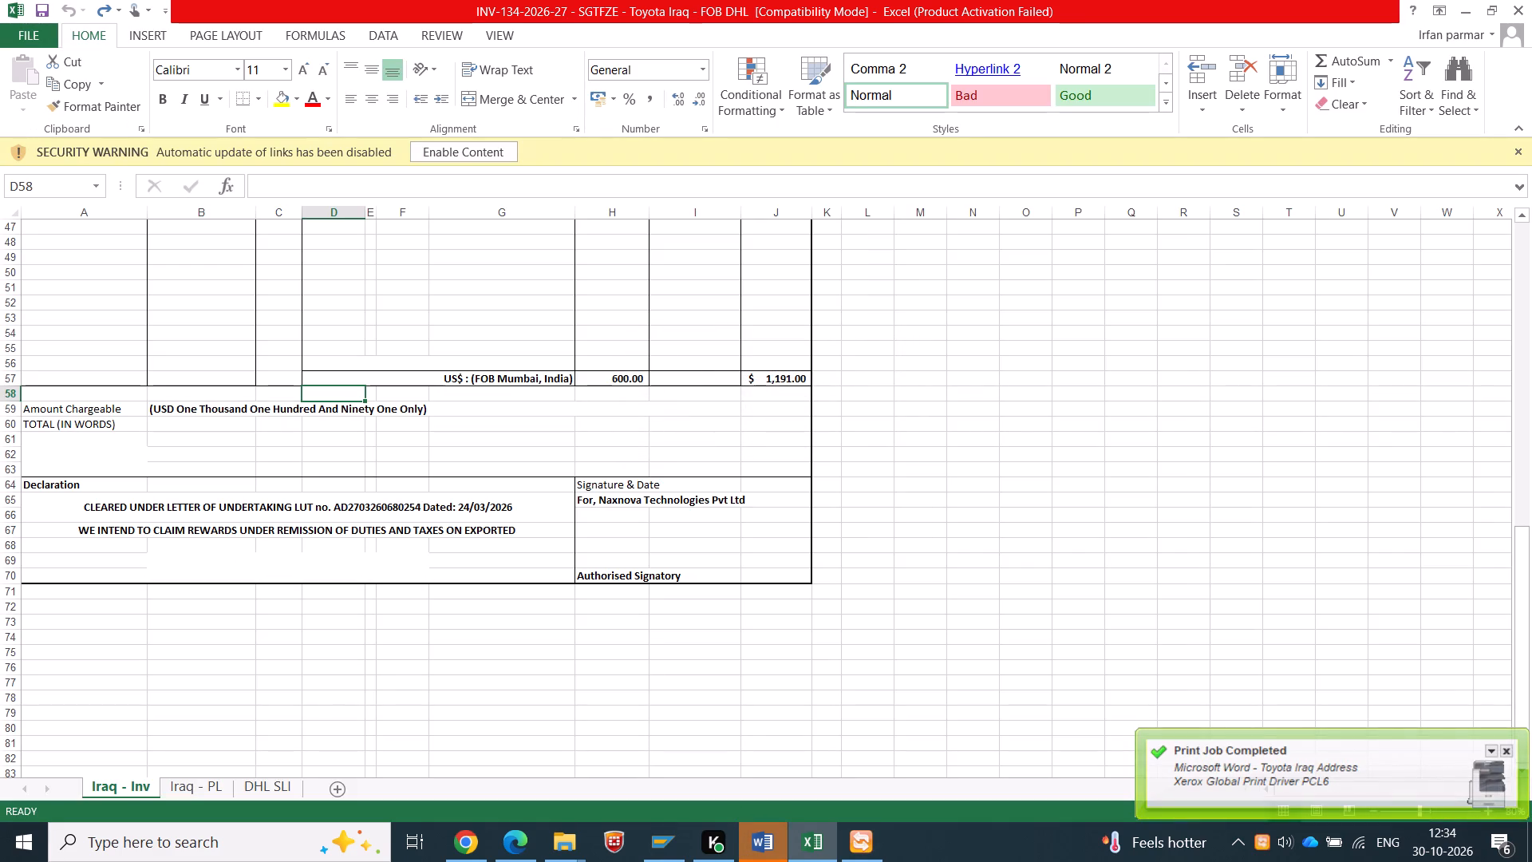
Print one copy of the Iraq - PL packing list sheet.
left_click(172, 776)
left_click(178, 784)
left_click(276, 646)
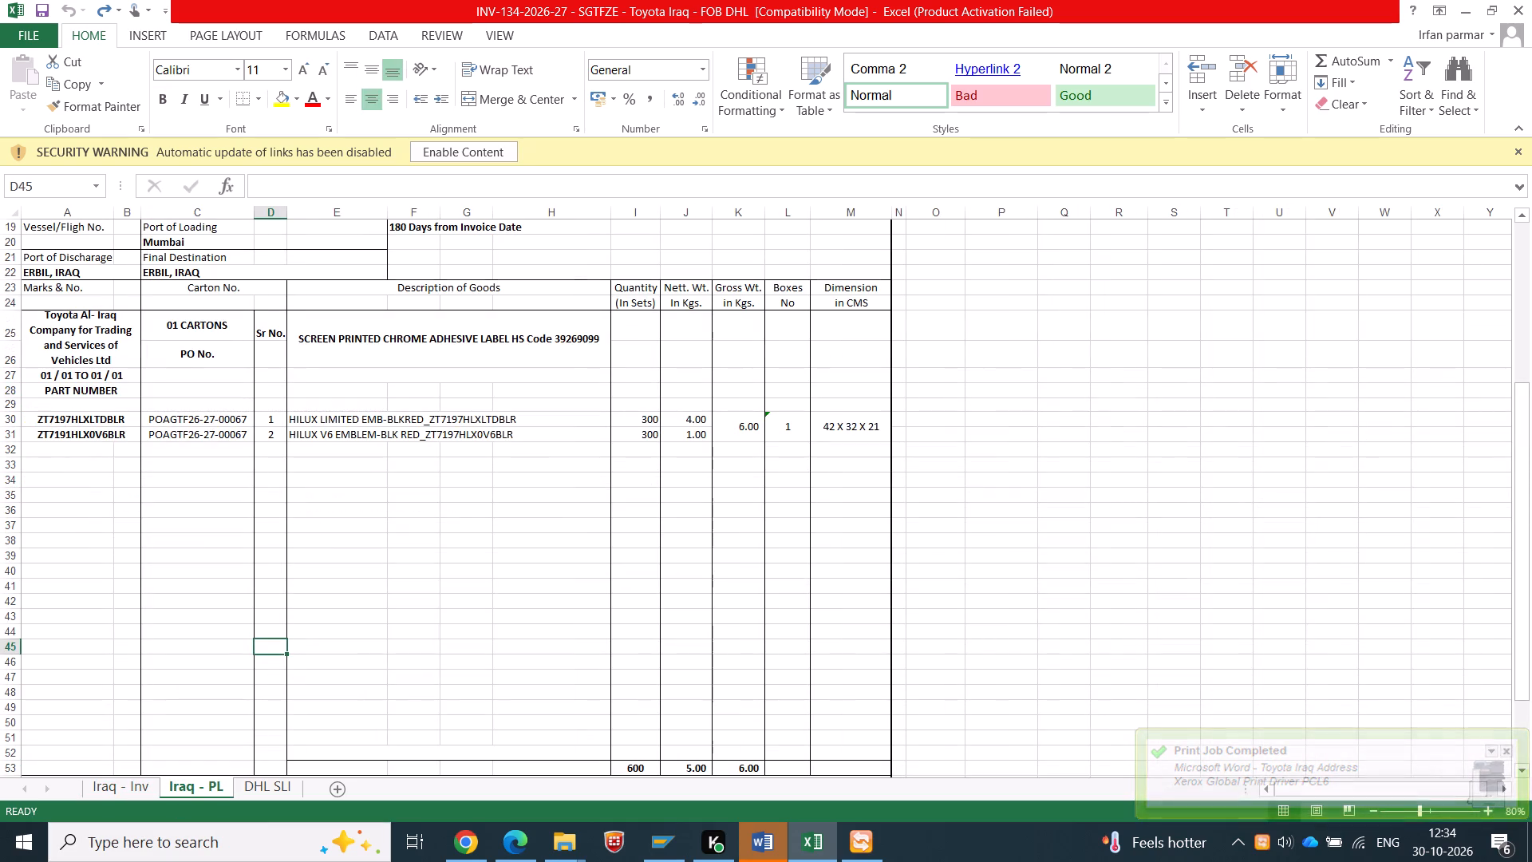
key("ctrl+p")
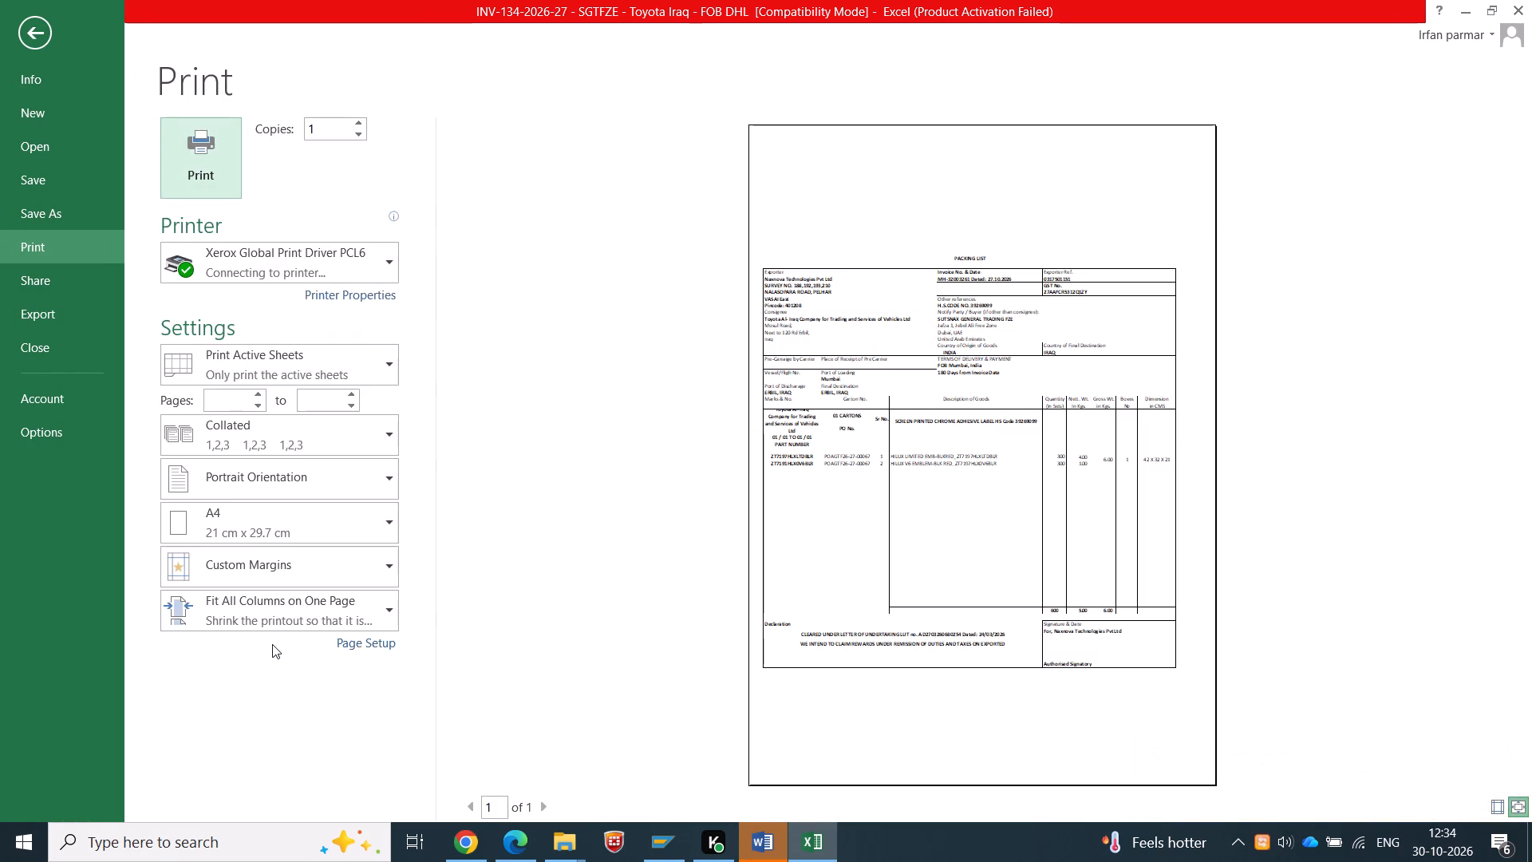
key("Return")
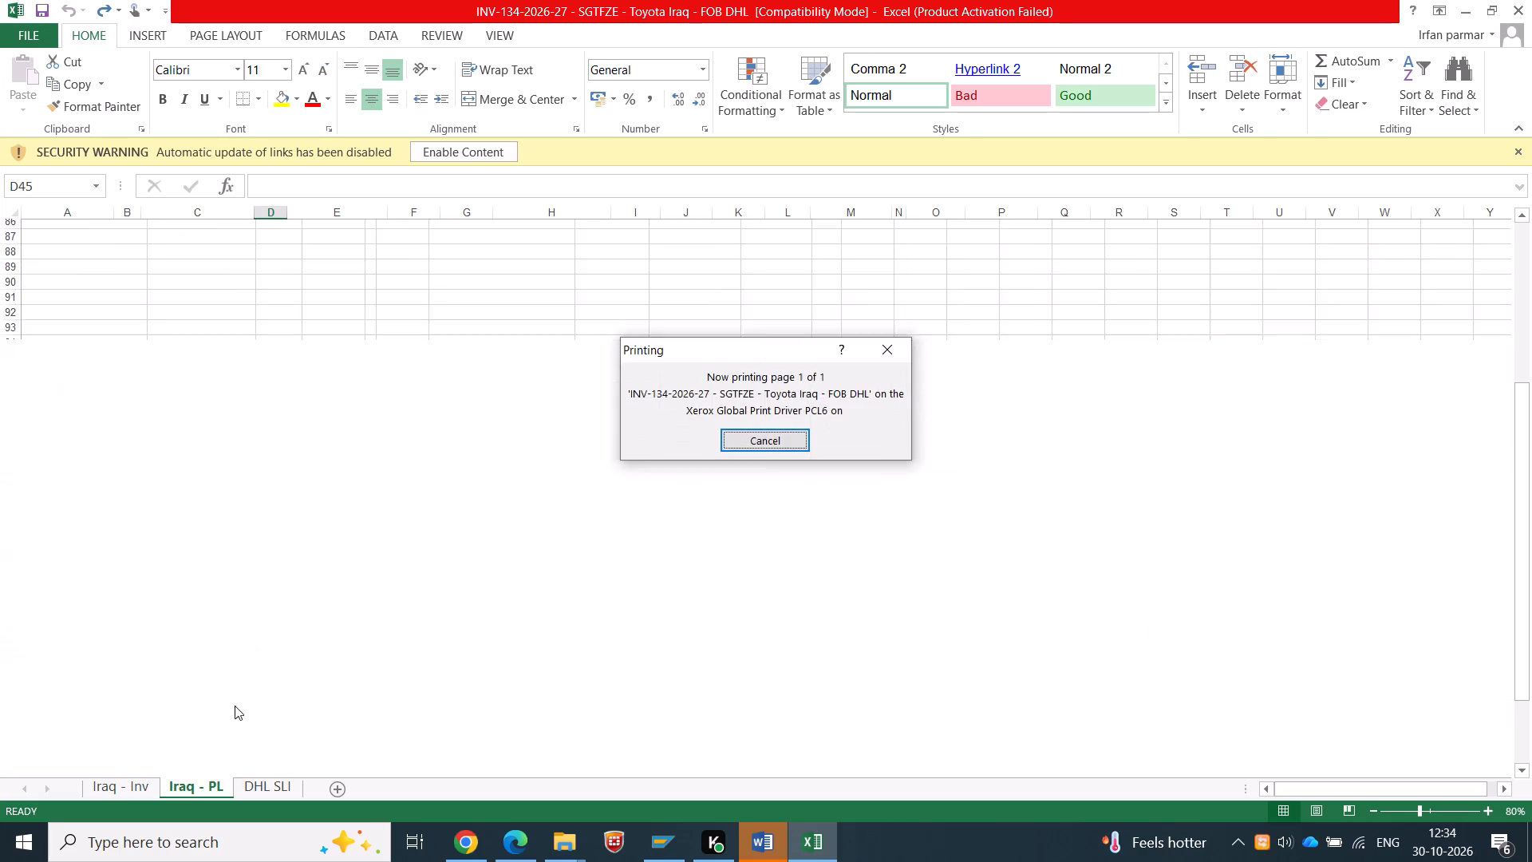
Clear the letter-of-undertaking and rewards lines under Declaration on the Iraq - PL sheet.
scroll(172, 554, "down", 6)
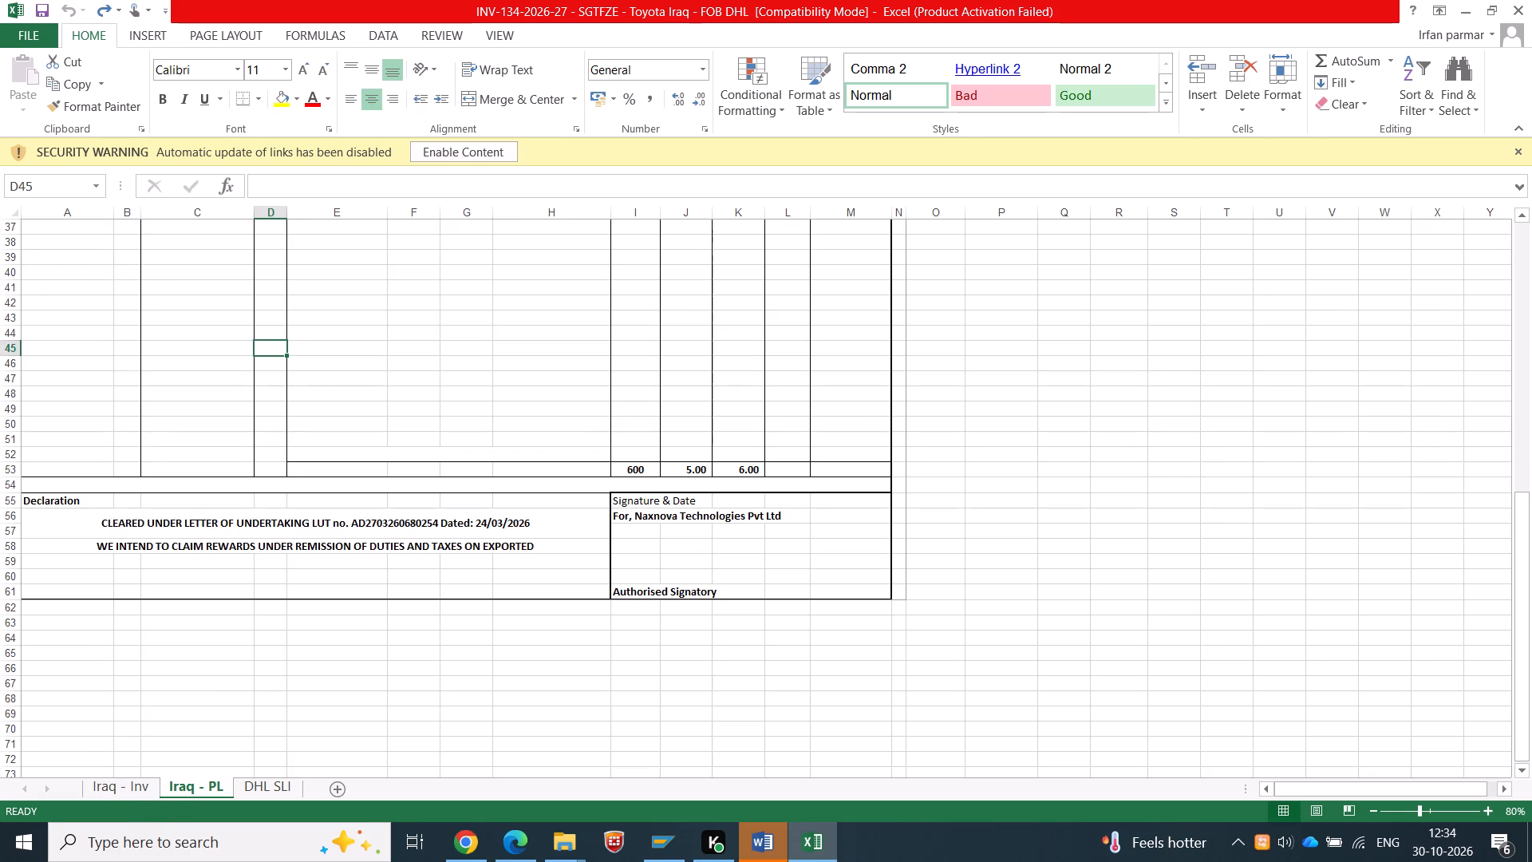
left_click_drag(151, 520, 148, 563)
key("Delete")
left_click(239, 353)
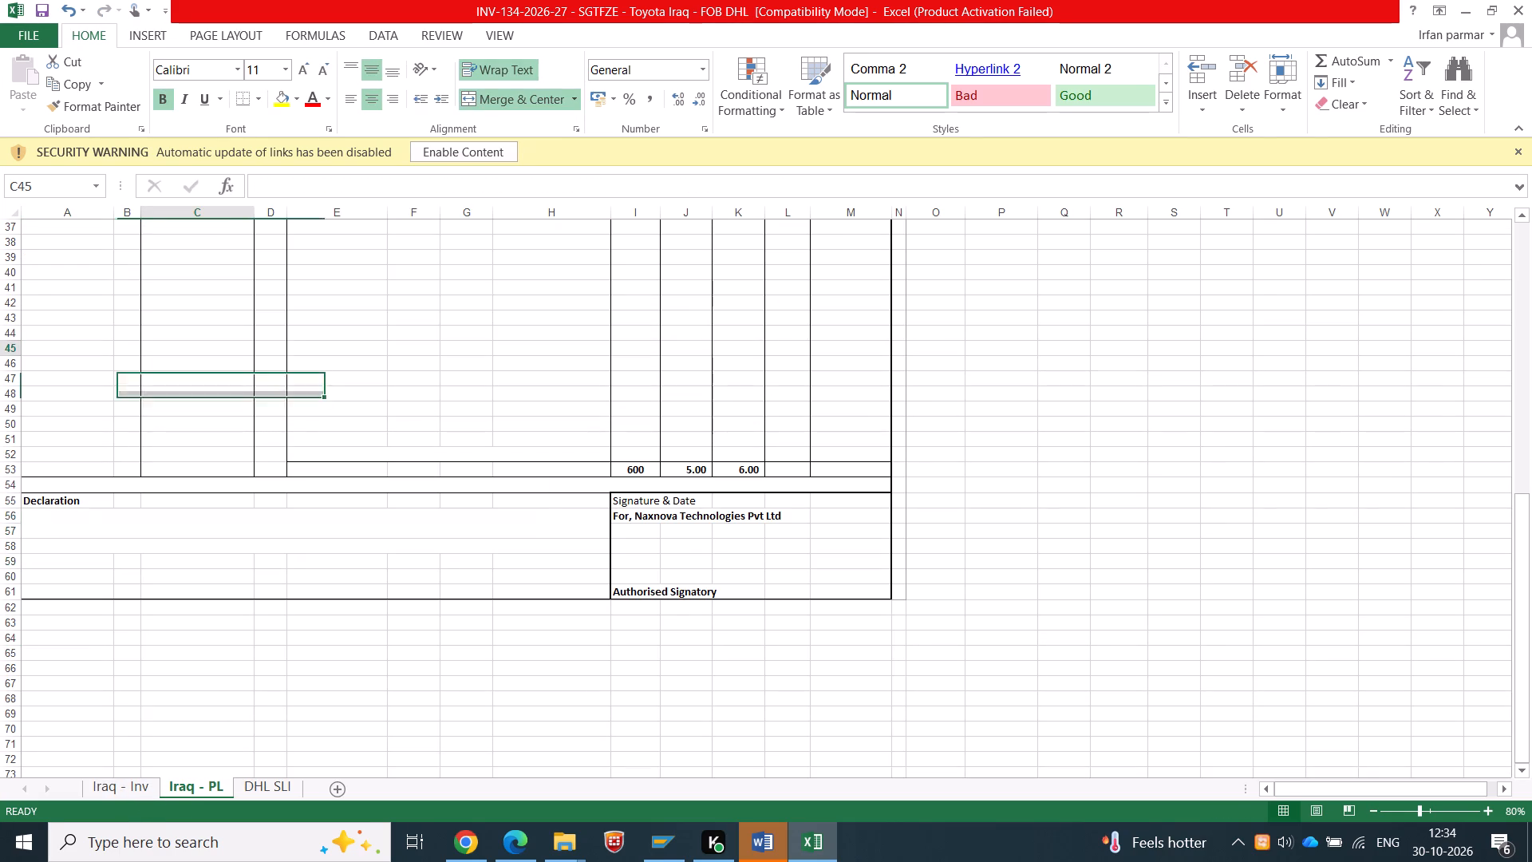
Clear the letter-of-undertaking and rewards lines under Declaration on the Iraq - Inv sheet.
left_click(140, 799)
scroll(195, 641, "down", 1)
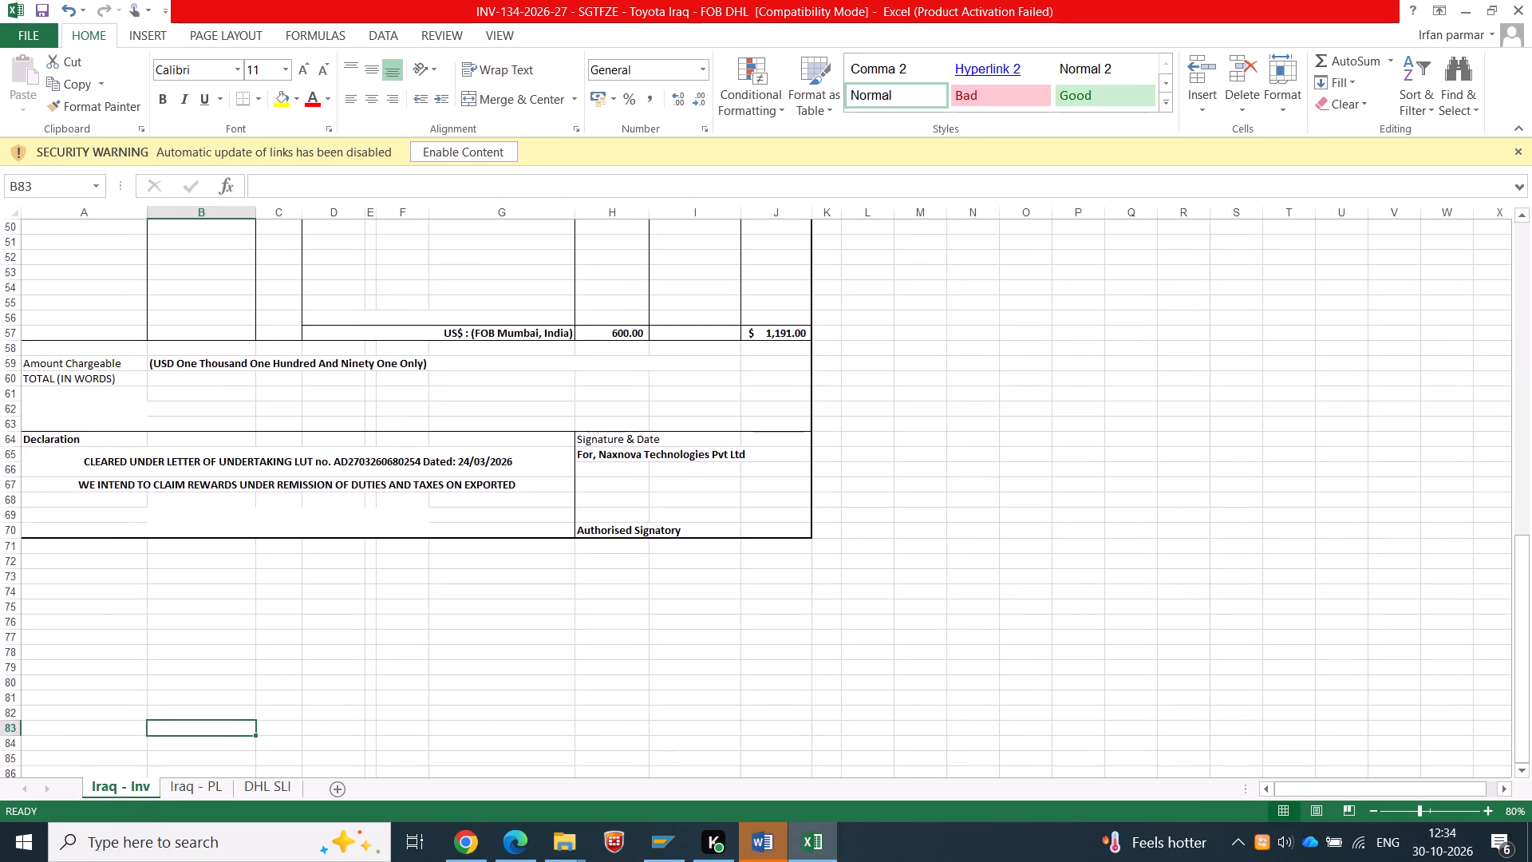
left_click_drag(183, 464, 180, 485)
key("Delete")
left_click(306, 597)
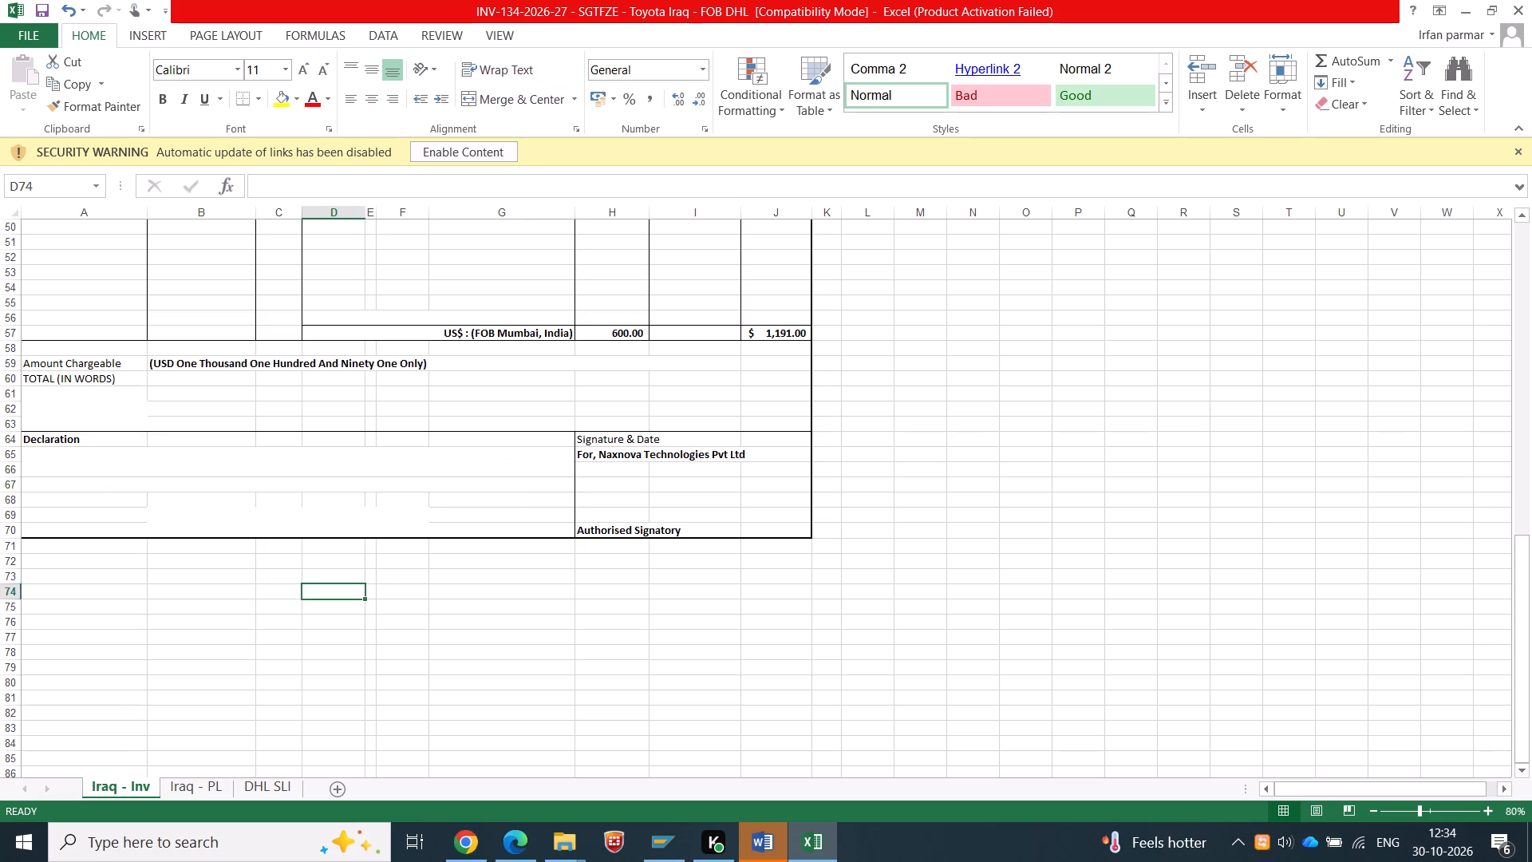
Replace the invoice's US$ rates per set with 8 for the HILUX LIMITED emblem and 3.5 for the HILUX V6 emblem.
scroll(307, 597, "up", 2)
scroll(307, 597, "up", 20)
scroll(307, 597, "up", 8)
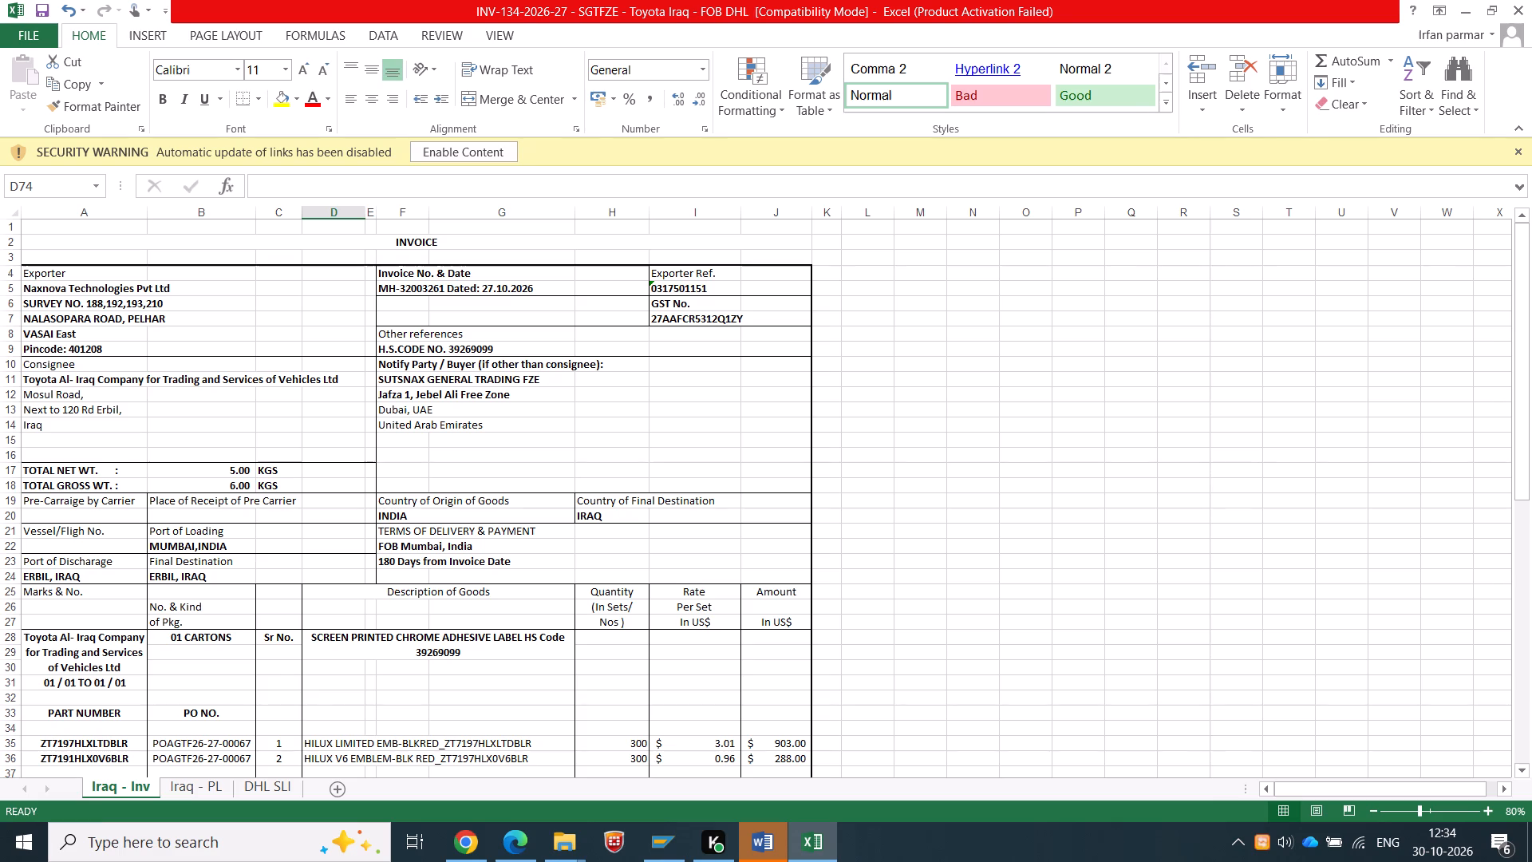
scroll(479, 677, "down", 4)
left_click(638, 556)
left_click_drag(676, 565, 682, 577)
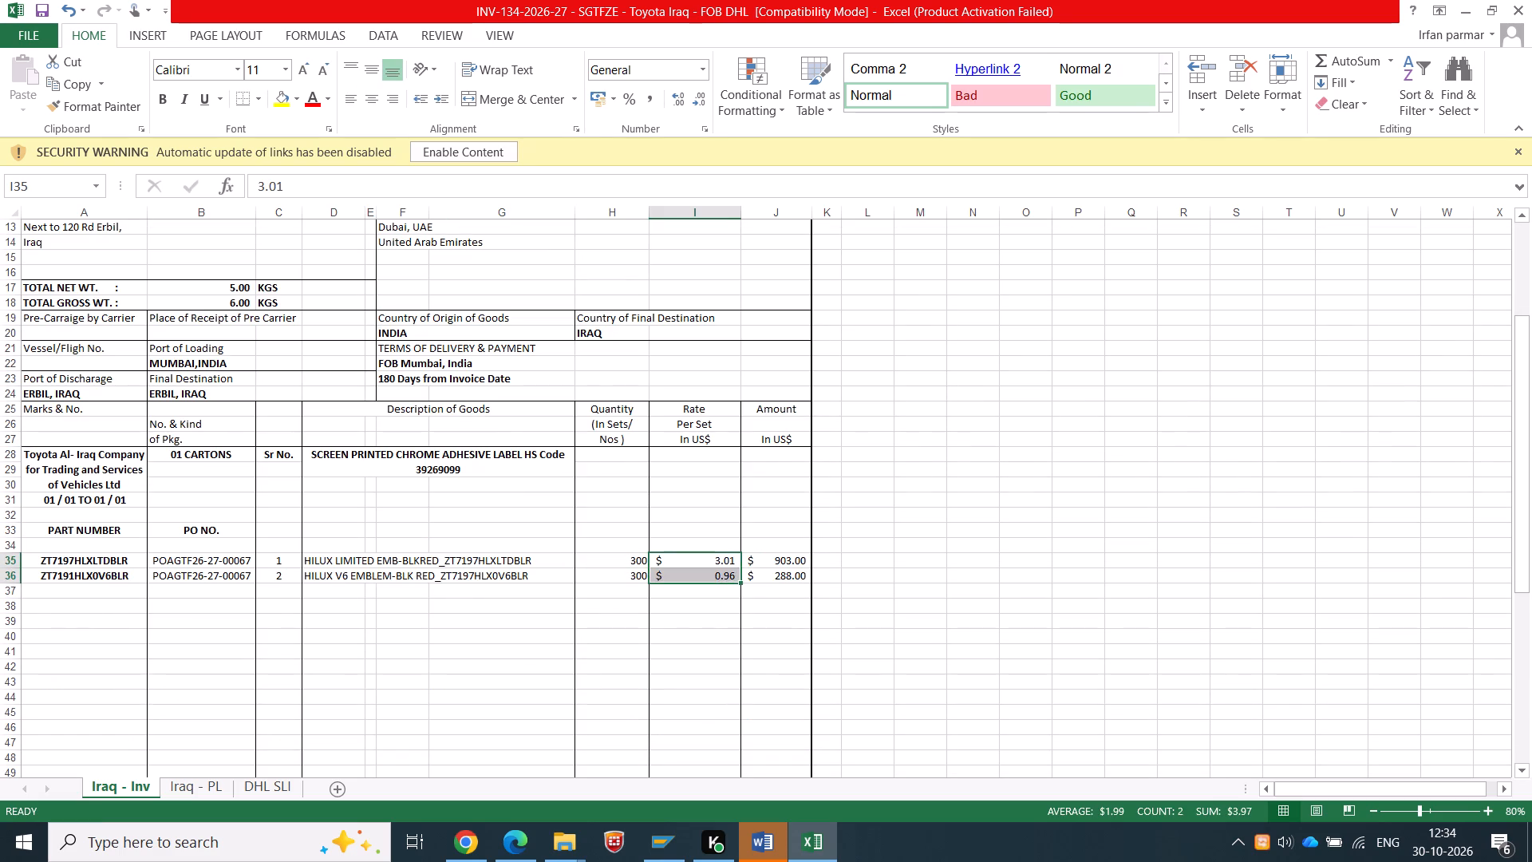
key("Home")
left_click_drag(717, 559, 717, 573)
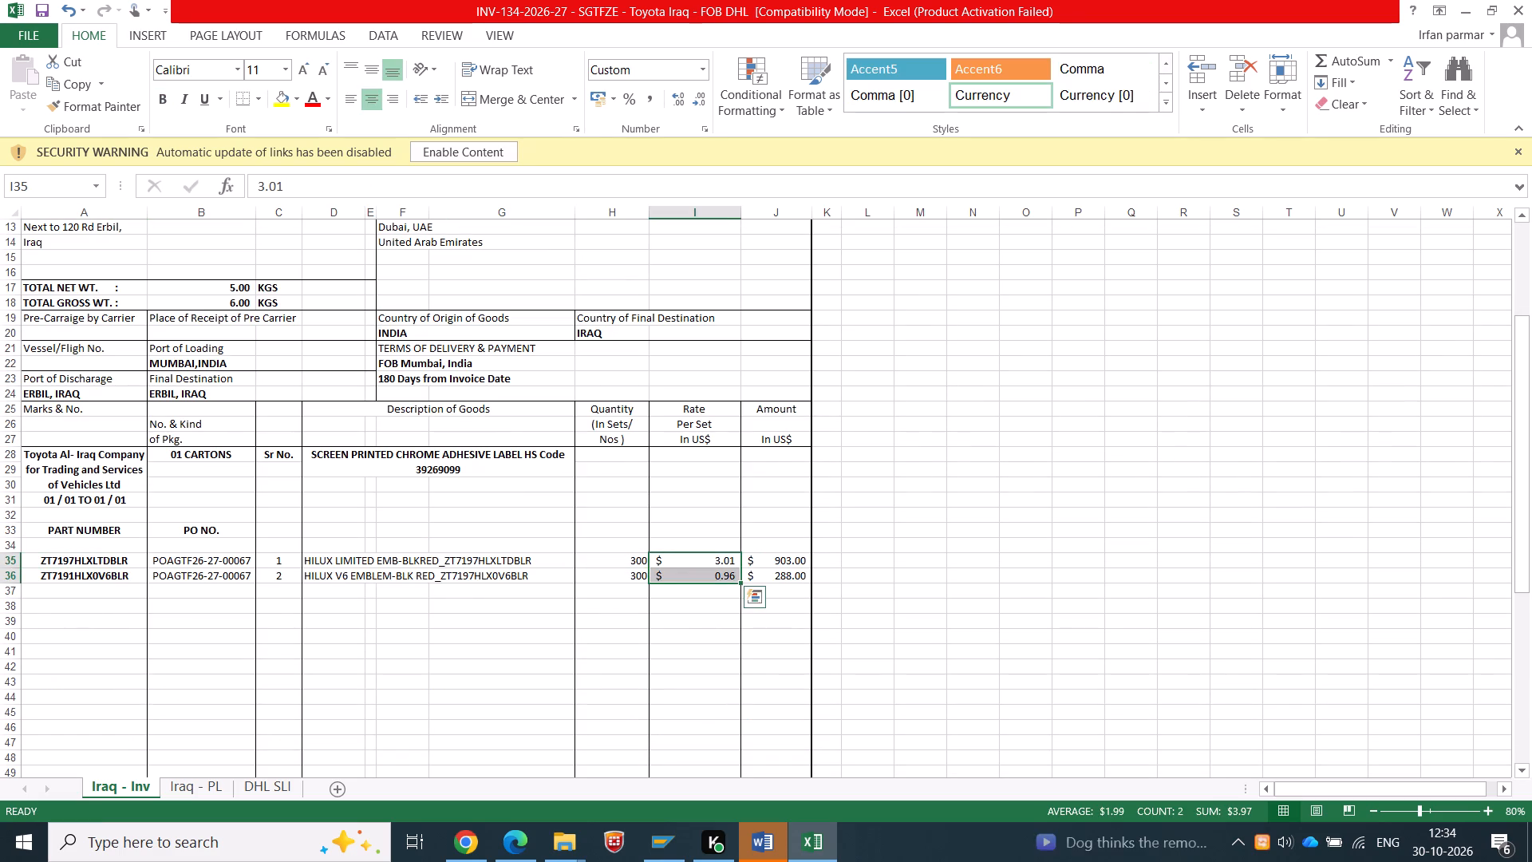
key("Delete")
left_click(851, 585)
scroll(766, 593, "down", 7)
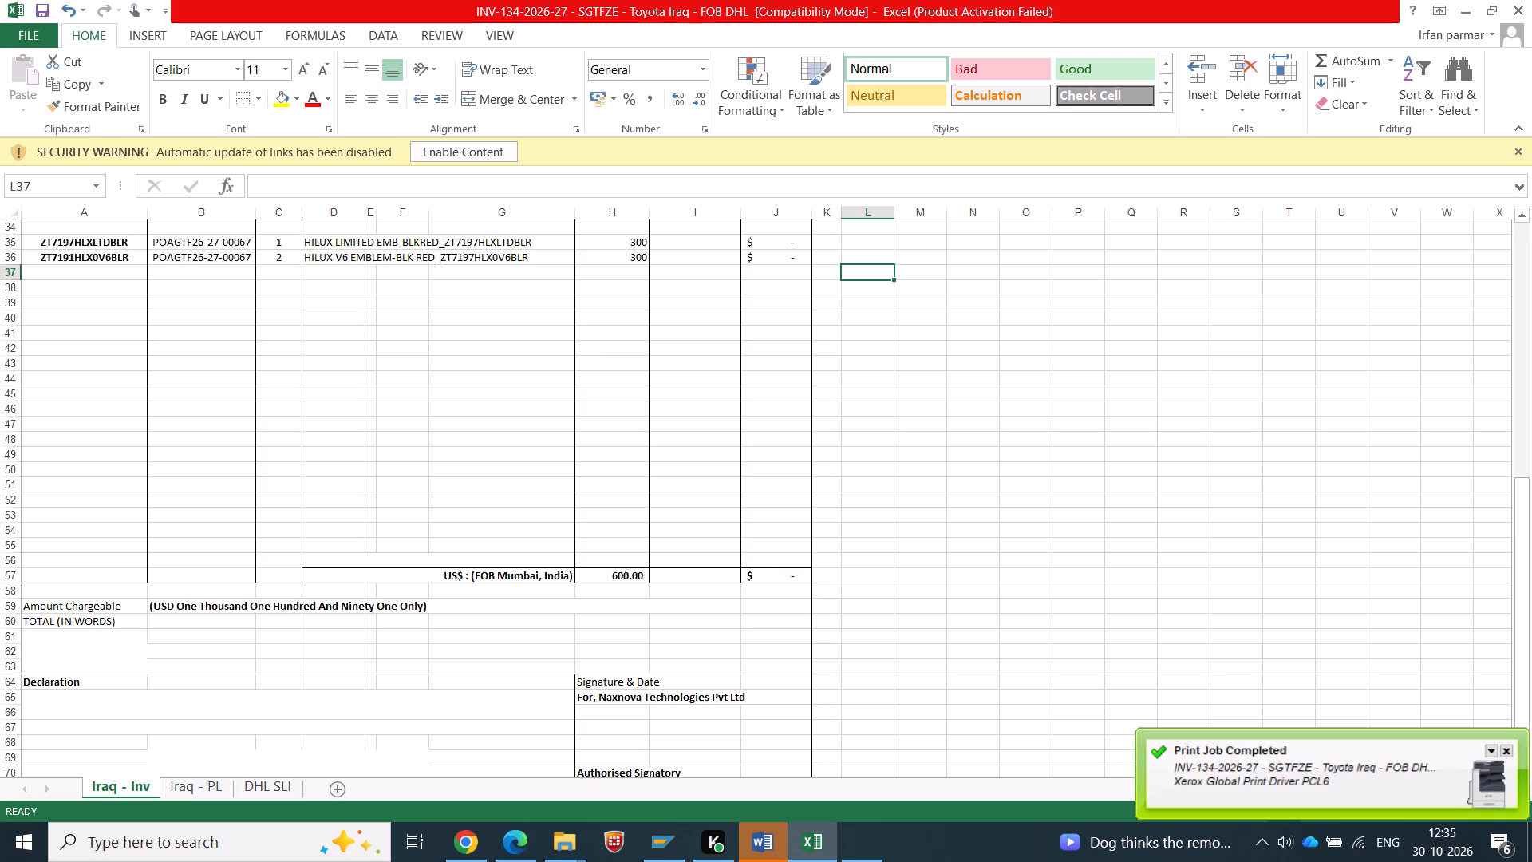
scroll(252, 643, "up", 1)
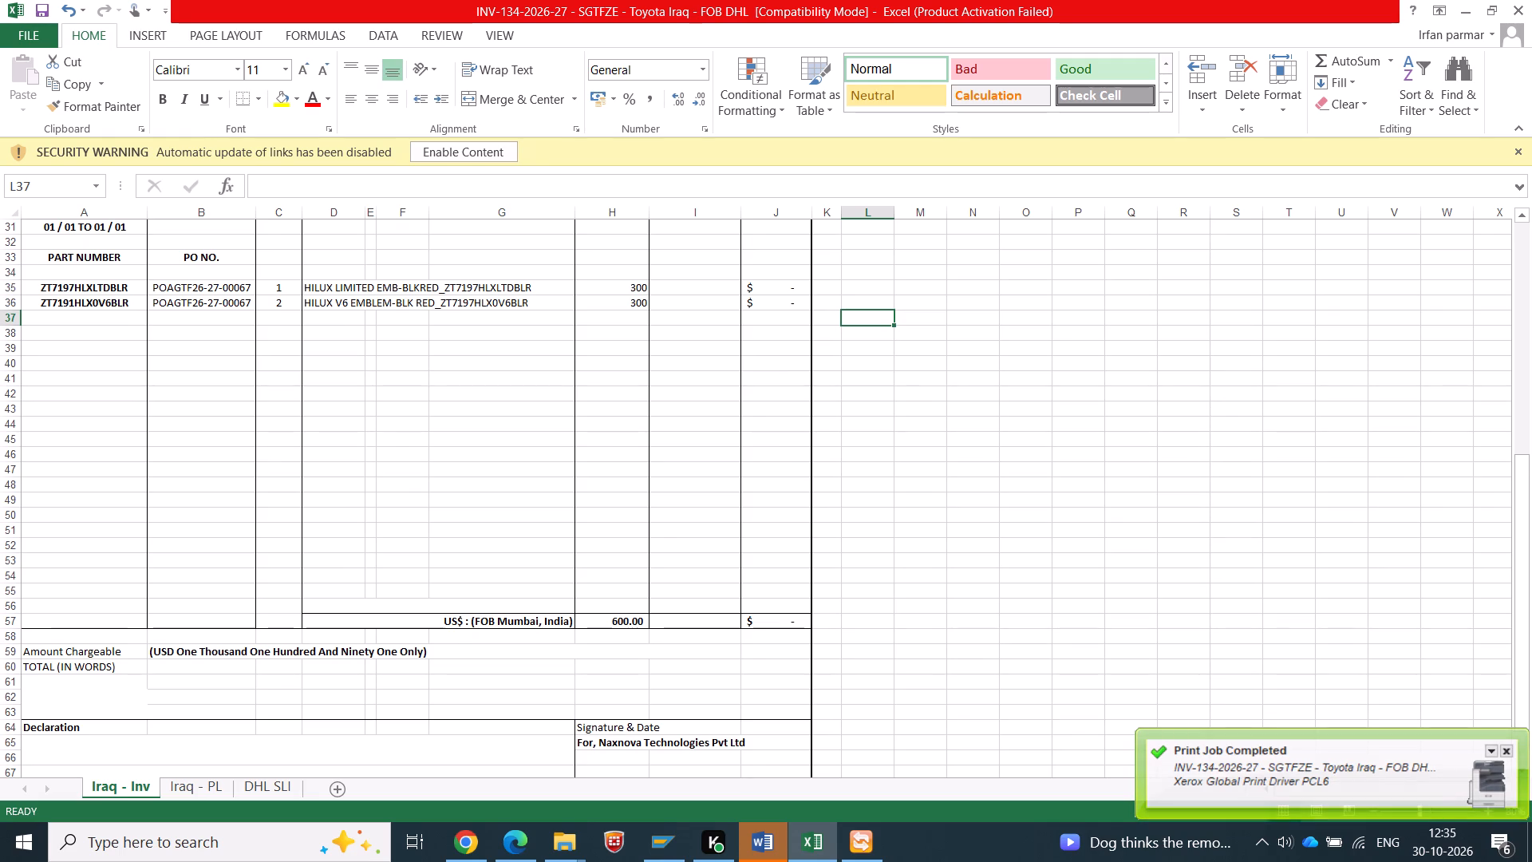
left_click(695, 284)
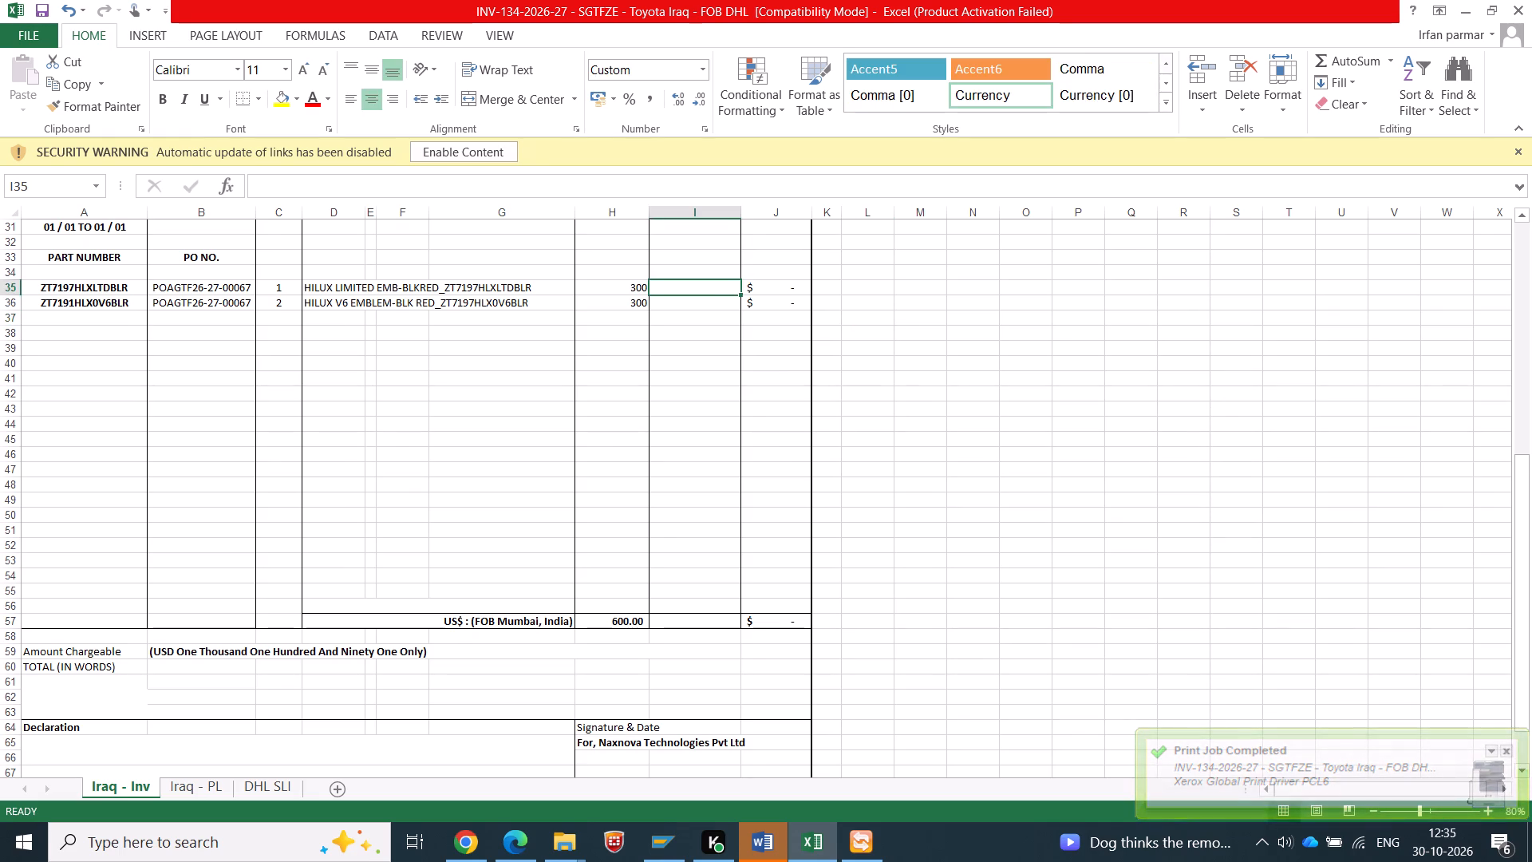
key("8")
key("Return")
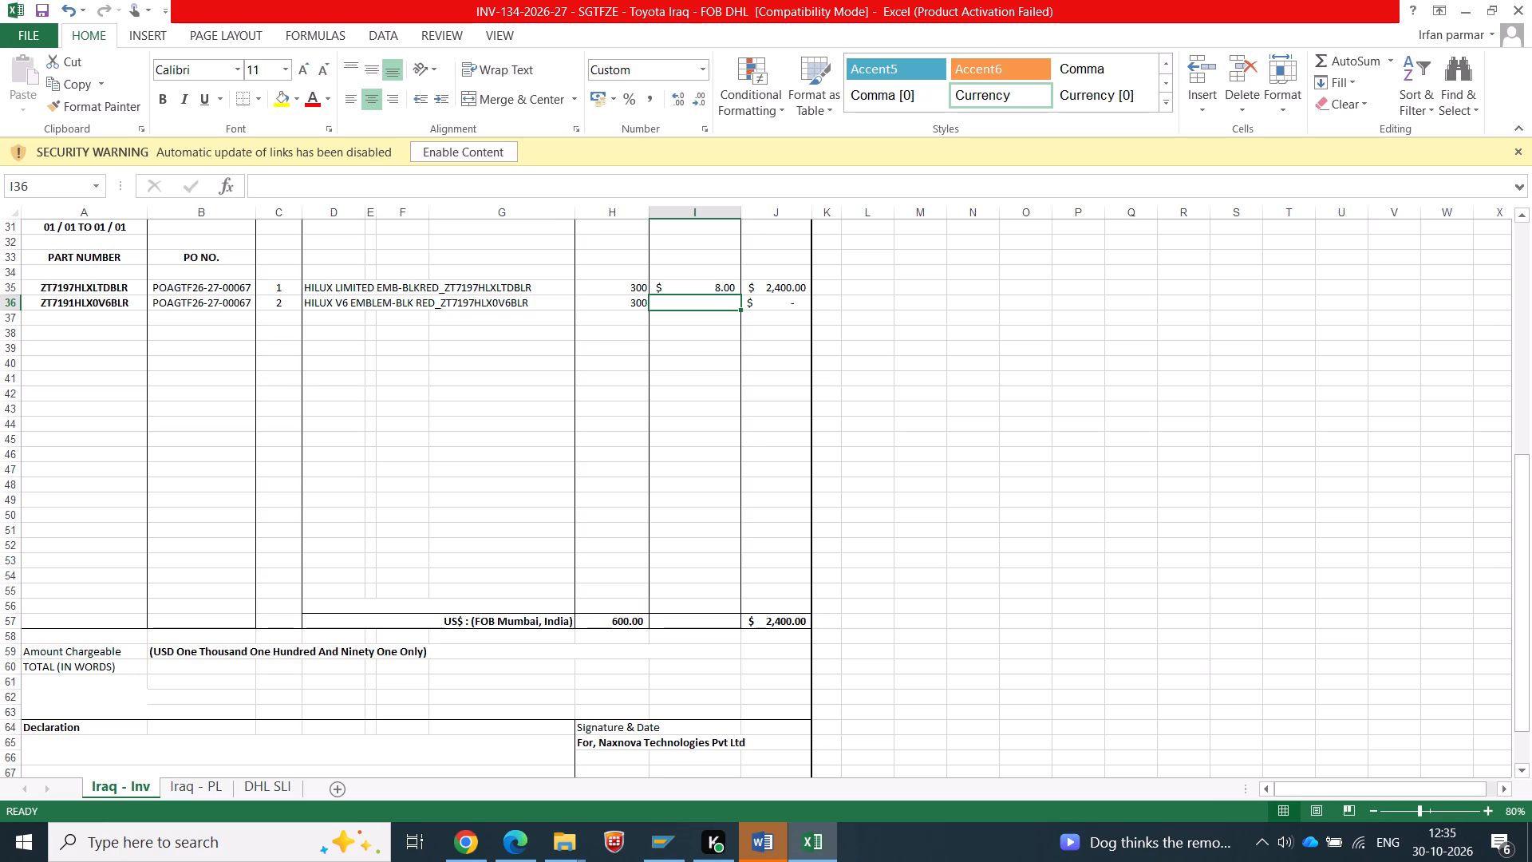
type("3.5")
key("Return")
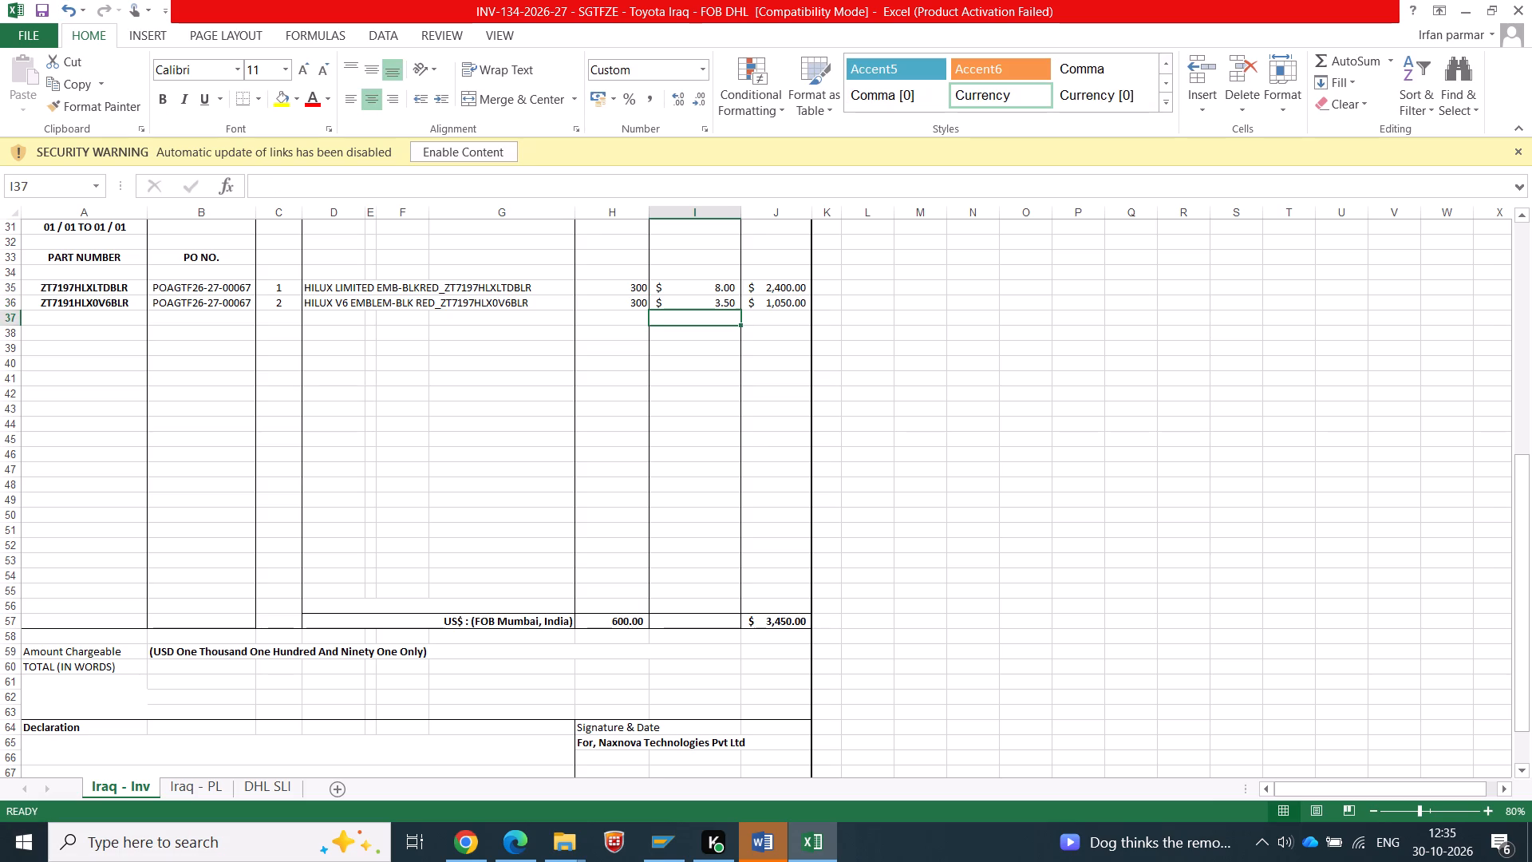
Change the invoice's Amount Chargeable in words to "(USD Three Thousand Four Hundred And Fifty Only)".
left_click(773, 628)
double_click(176, 653)
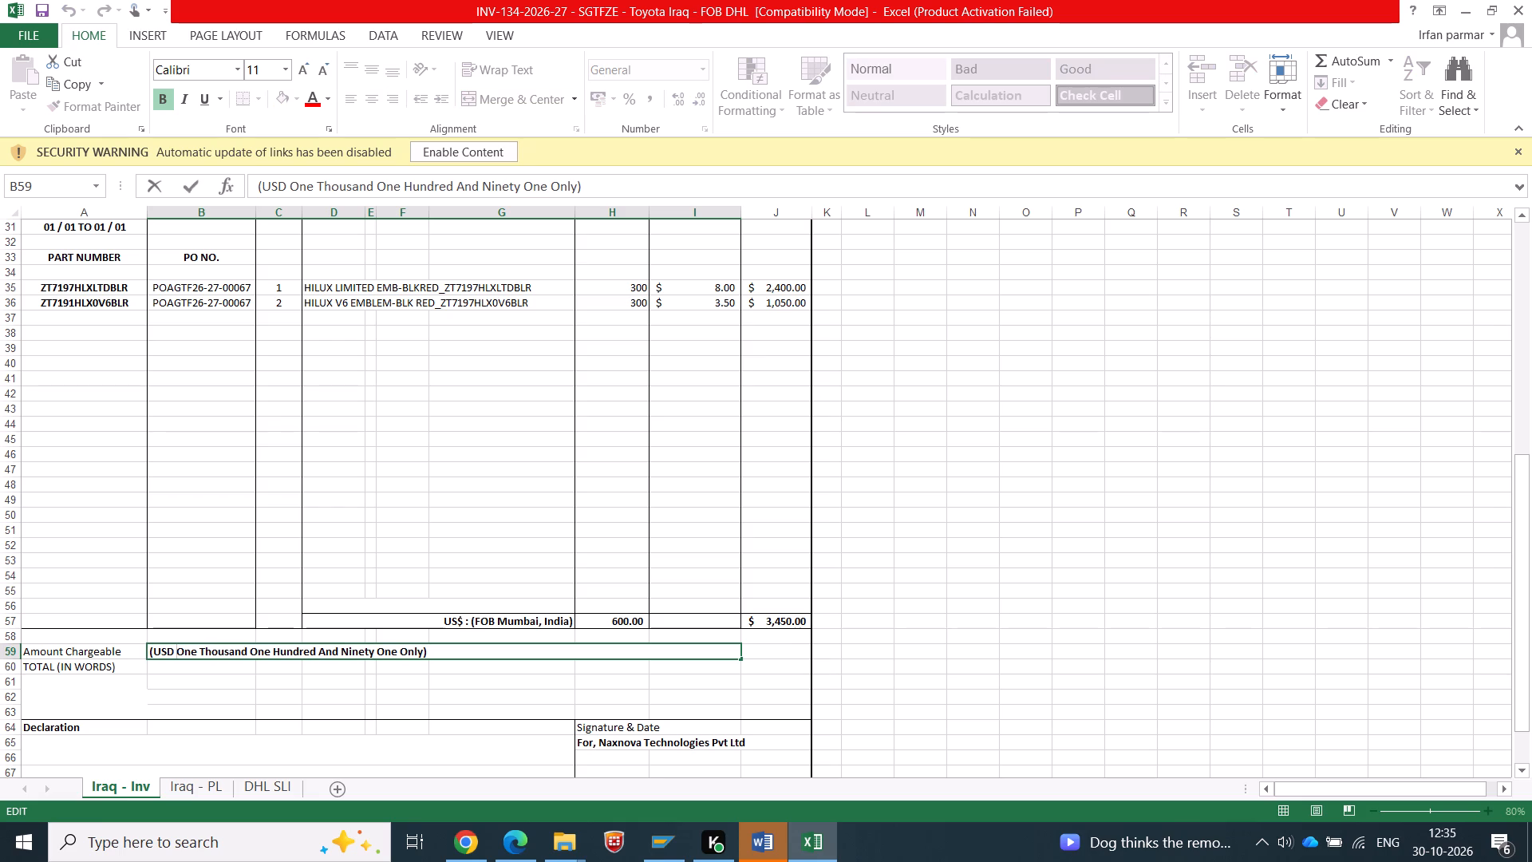
key("period")
key("BackSpace")
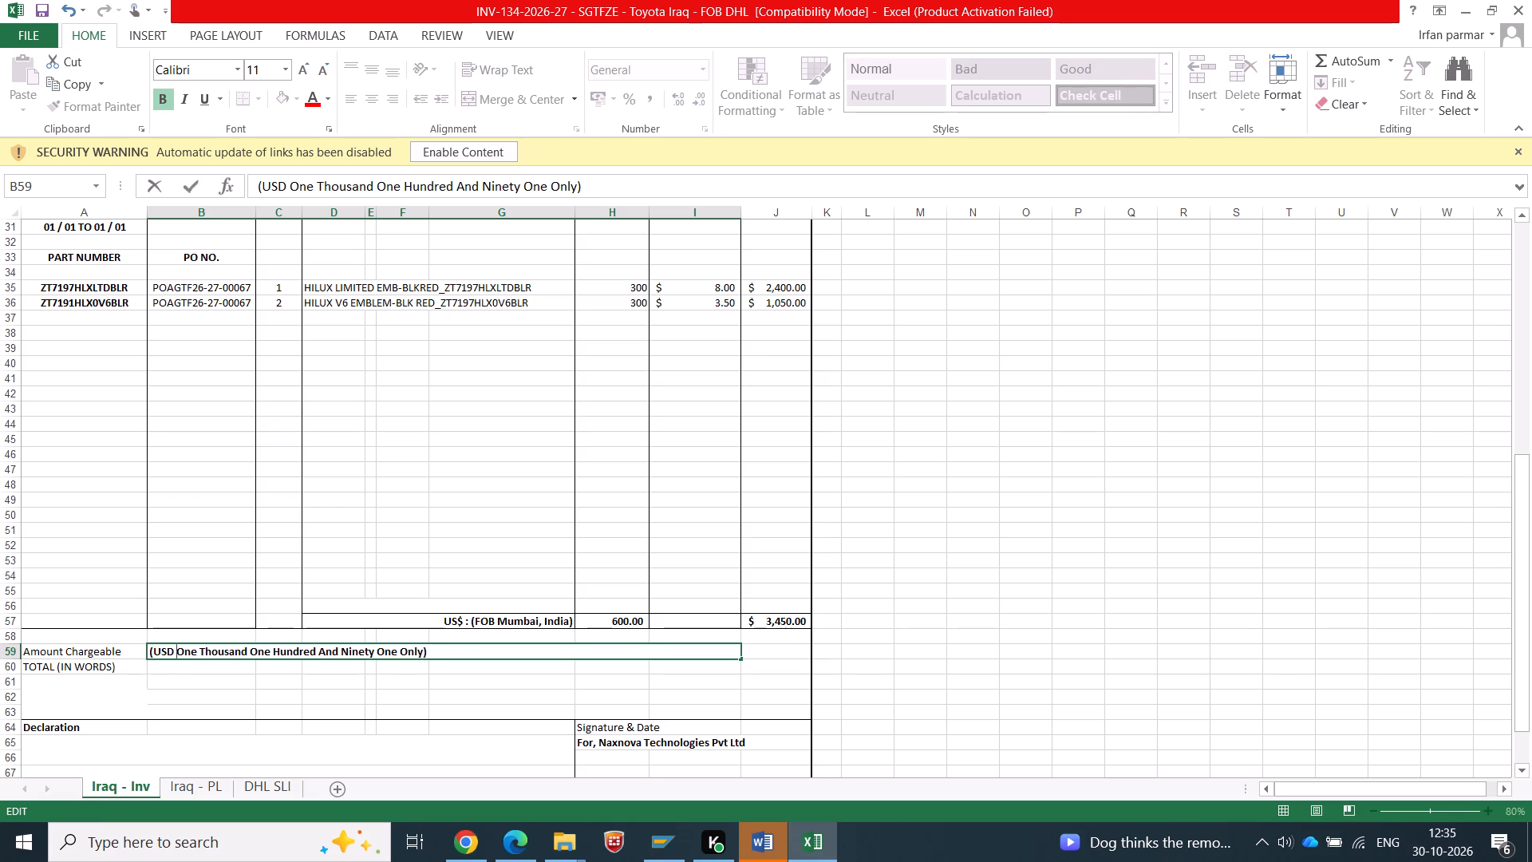
key("shift+Right")
key("shift+Right")
key("shift+Right")
type("Tgh")
key("BackSpace")
key("BackSpace")
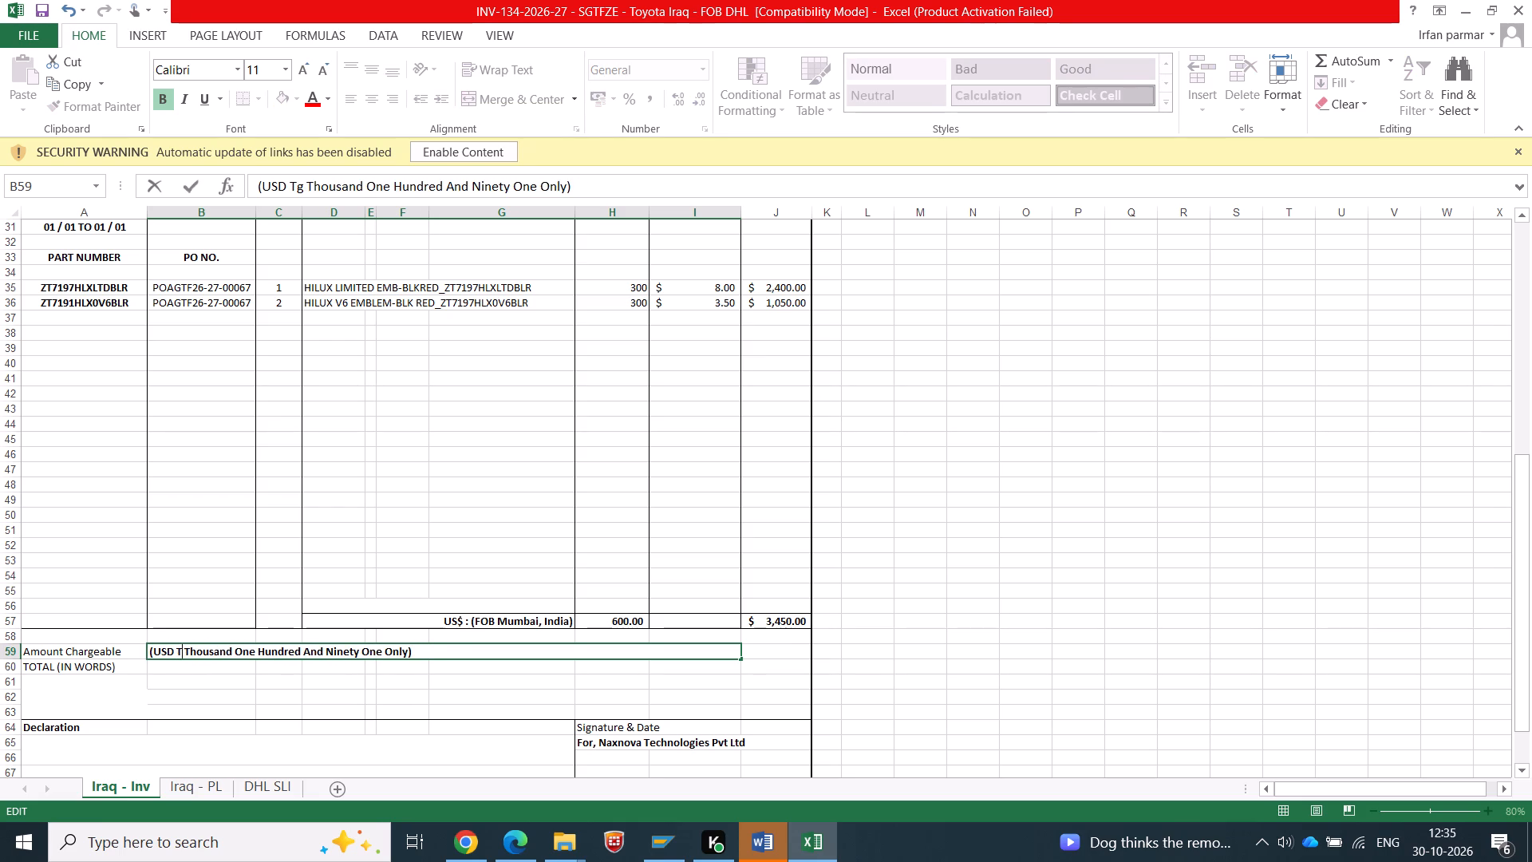
type("hree")
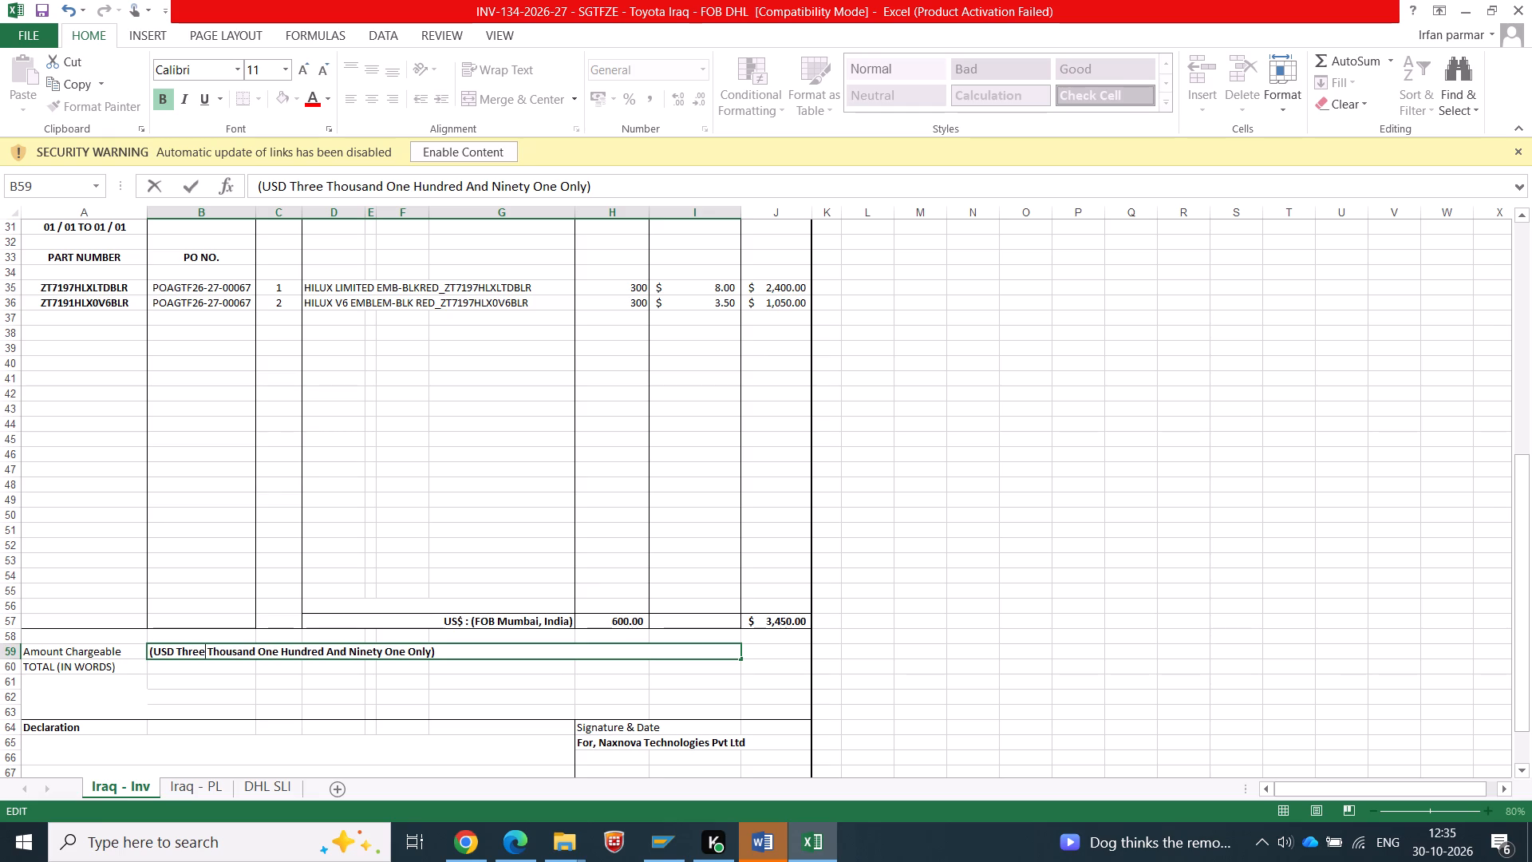
key("Right")
key("Right")
key("Right")
key("Right")
key("Right")
key("Right")
key("Right")
key("Right")
key("Right")
key("Right")
key("Right")
key("Left")
key("shift+Right")
key("shift+Right")
key("shift+Right")
type("Four")
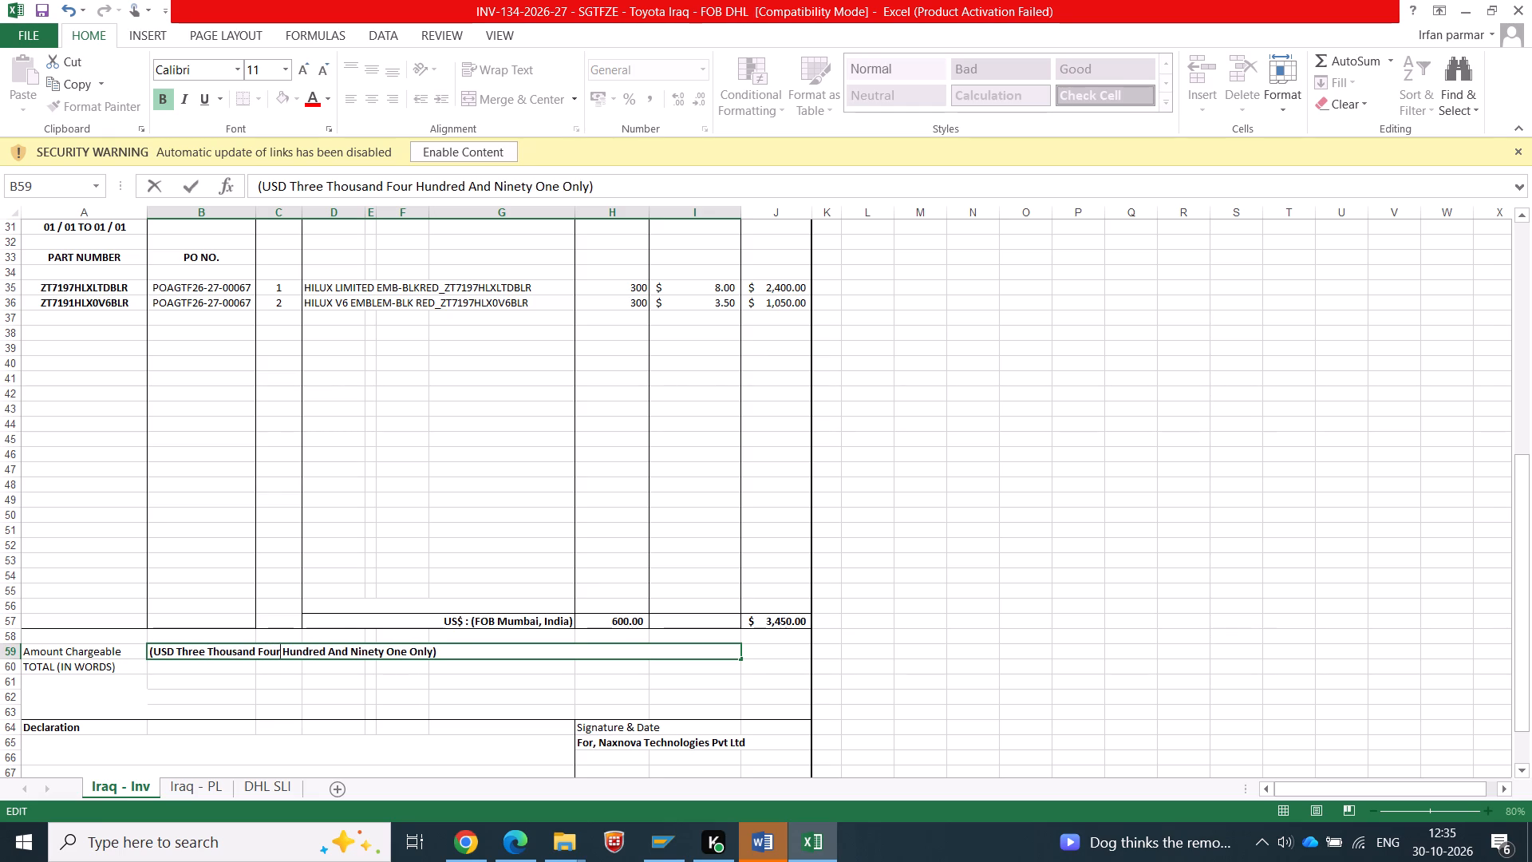
key("Right")
key("Right")
key("Right")
key("Right")
key("Right")
key("Right")
key("Right")
key("Right")
key("Right")
key("Right")
key("Right")
key("Right")
key("Right")
key("shift+Right")
key("shift+Right")
key("shift+Right")
key("shift+Right")
key("shift+Right")
key("shift+Right")
key("shift+Right")
key("shift+Right")
key("shift+Right")
key("shift+Right")
type("Fifty")
key("Return")
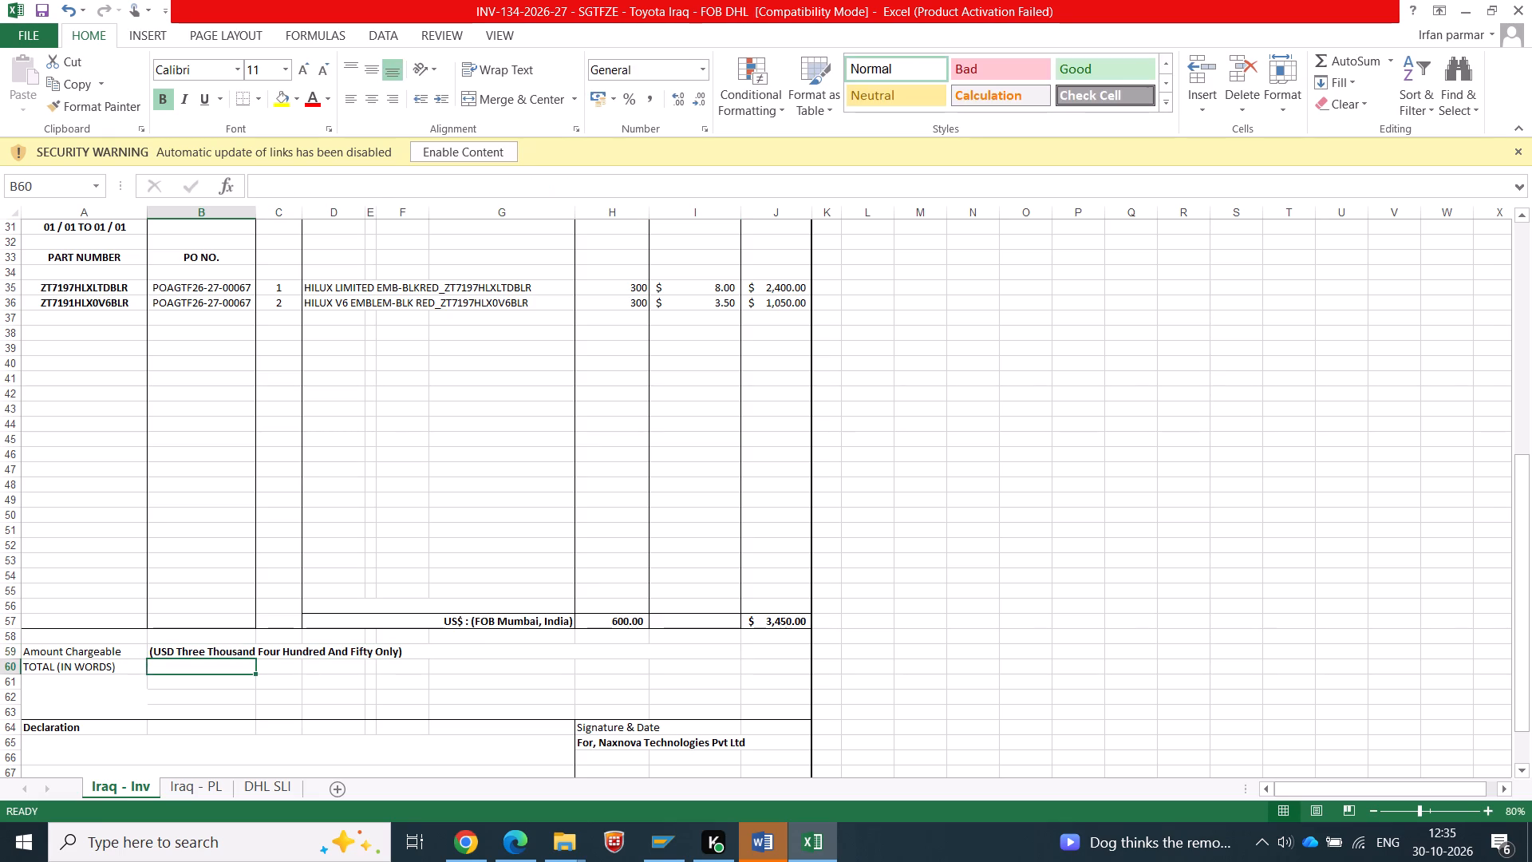
Print five copies of the revised Iraq - Inv invoice sheet on the Xerox Global Print Driver PCL6.
left_click(570, 570)
key("ctrl+p")
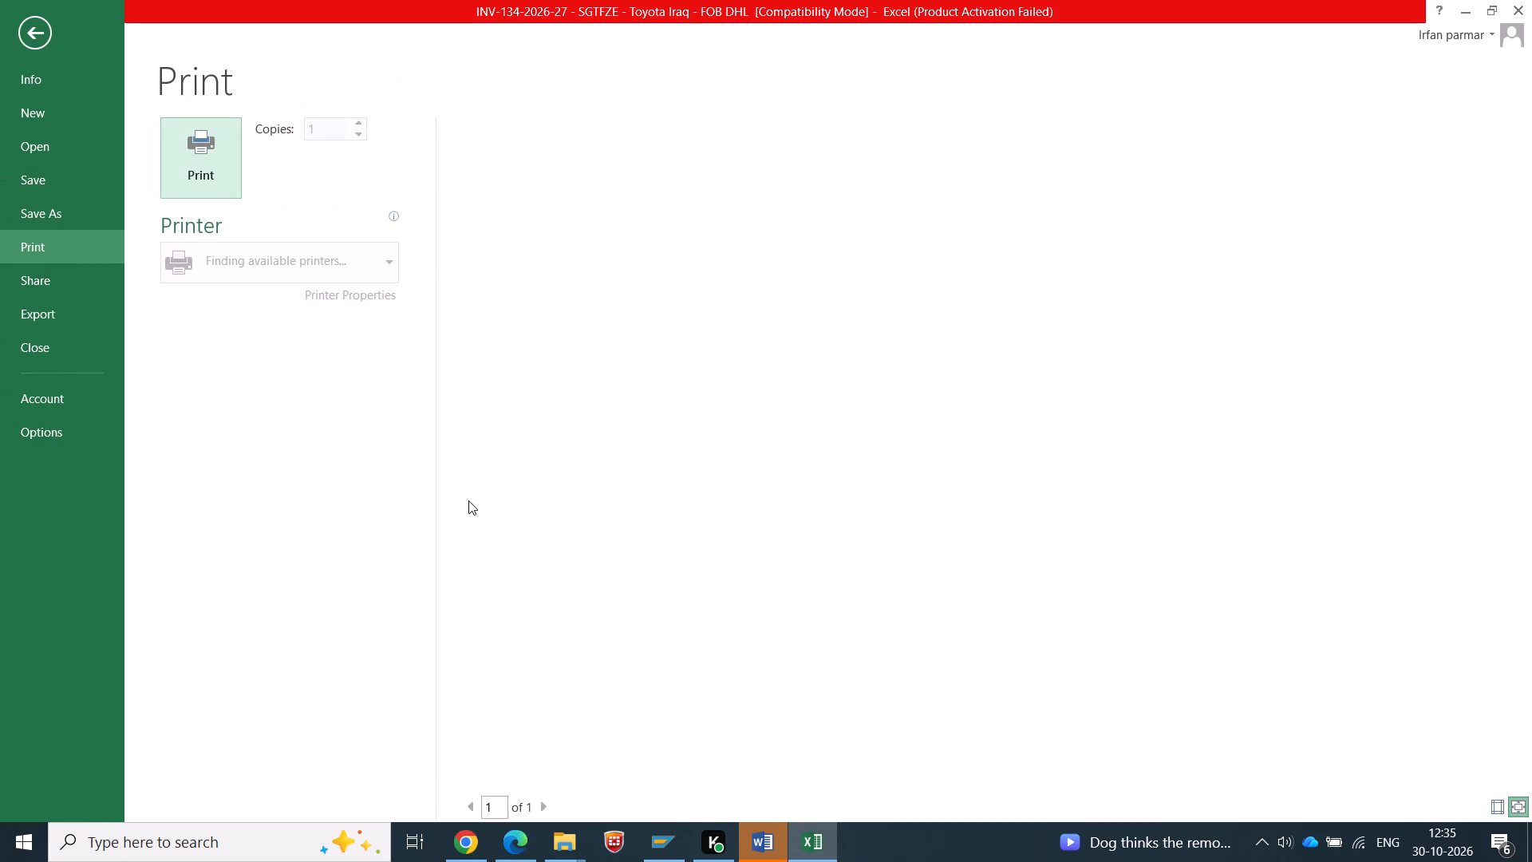
left_click(317, 139)
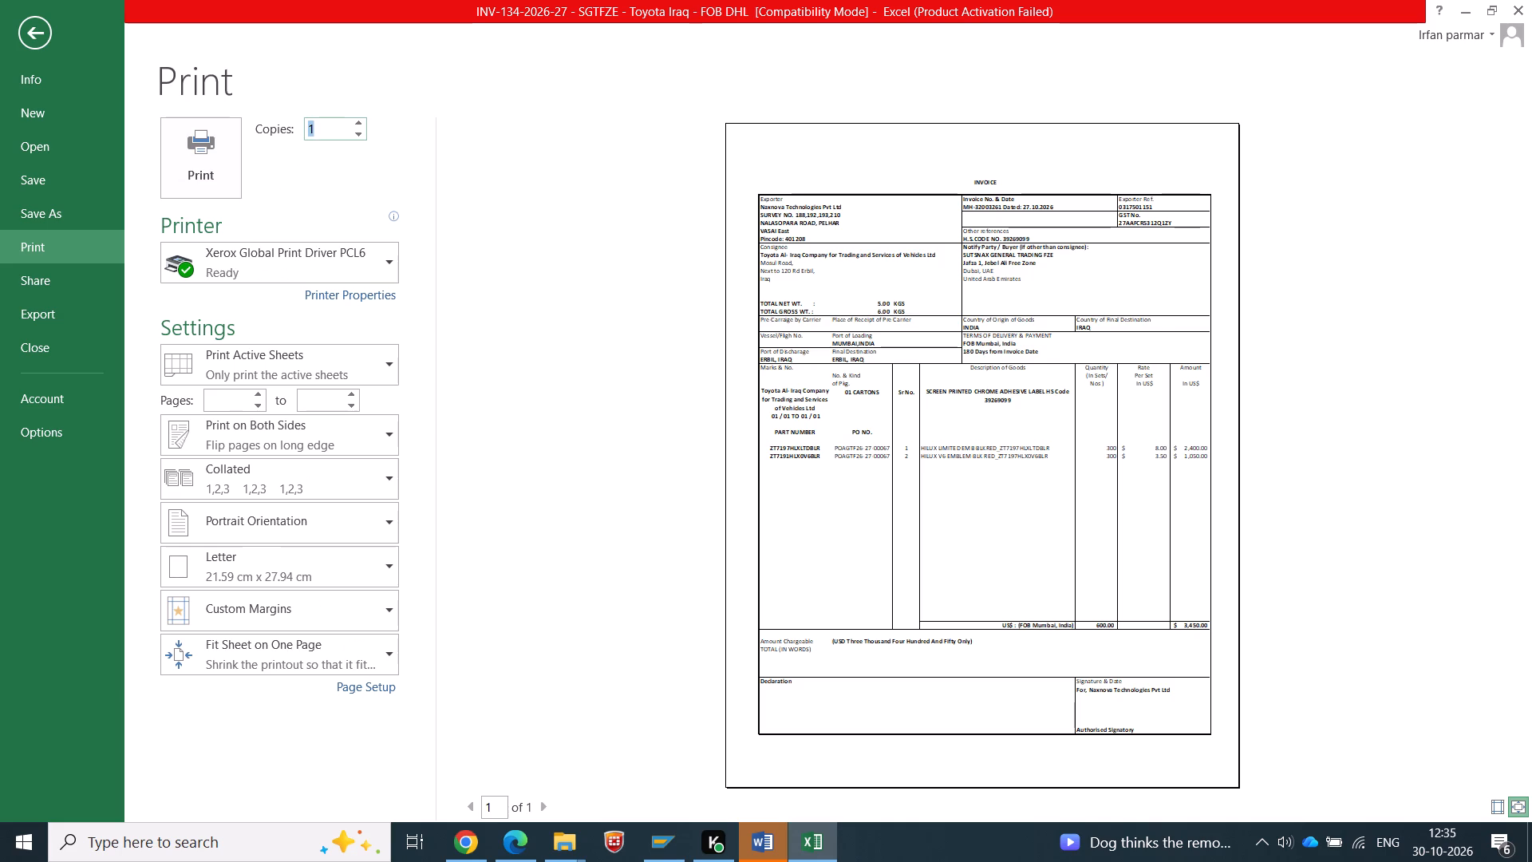
key("5")
left_click(296, 441)
left_click(282, 476)
left_click(201, 176)
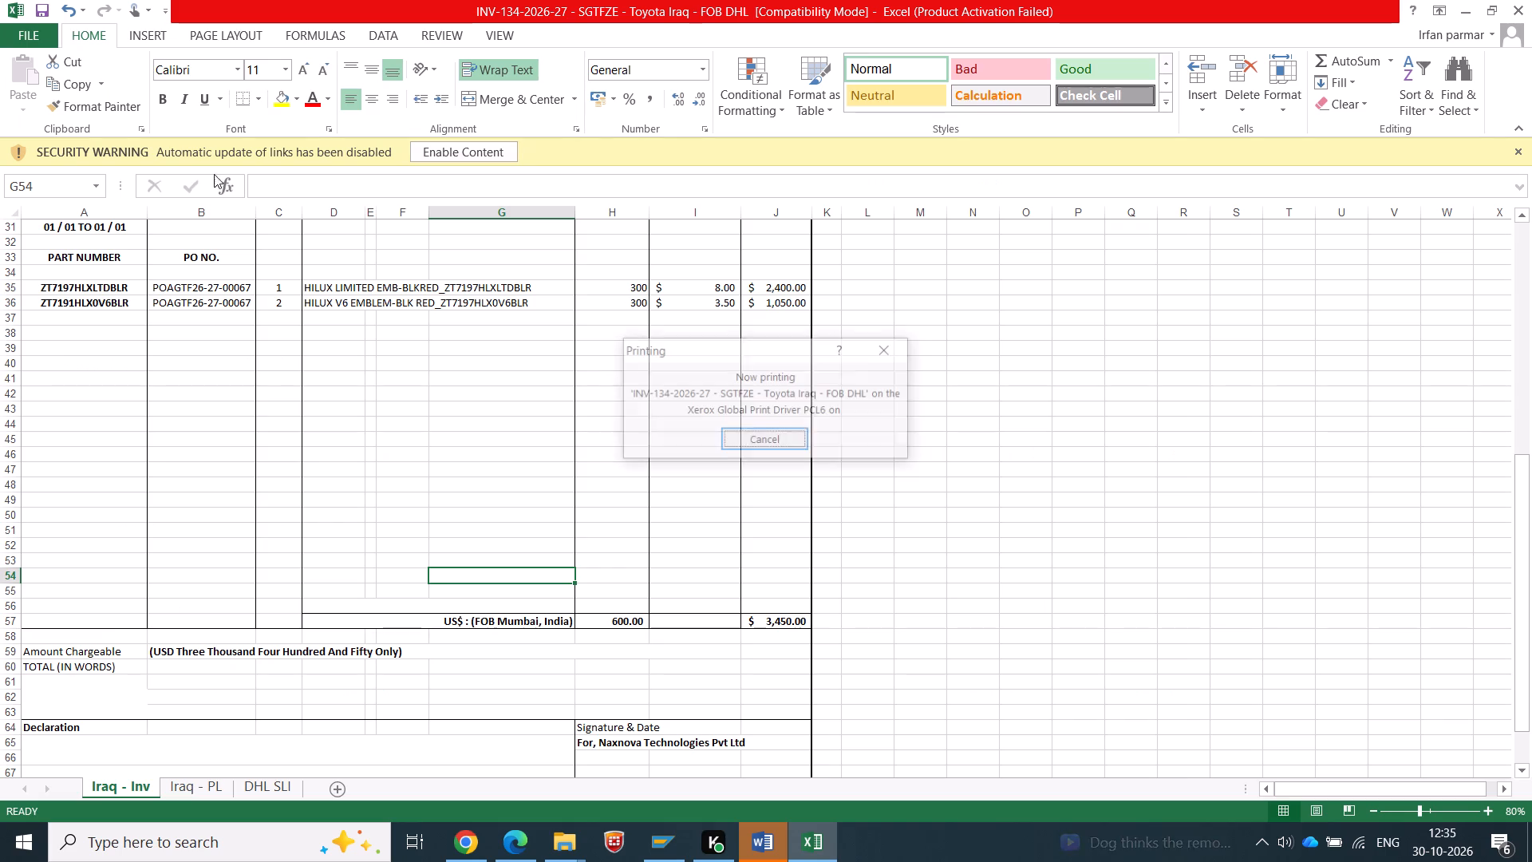
Print five one-sided copies of the Iraq - PL packing list sheet on the Xerox printer.
left_click(209, 785)
left_click(377, 642)
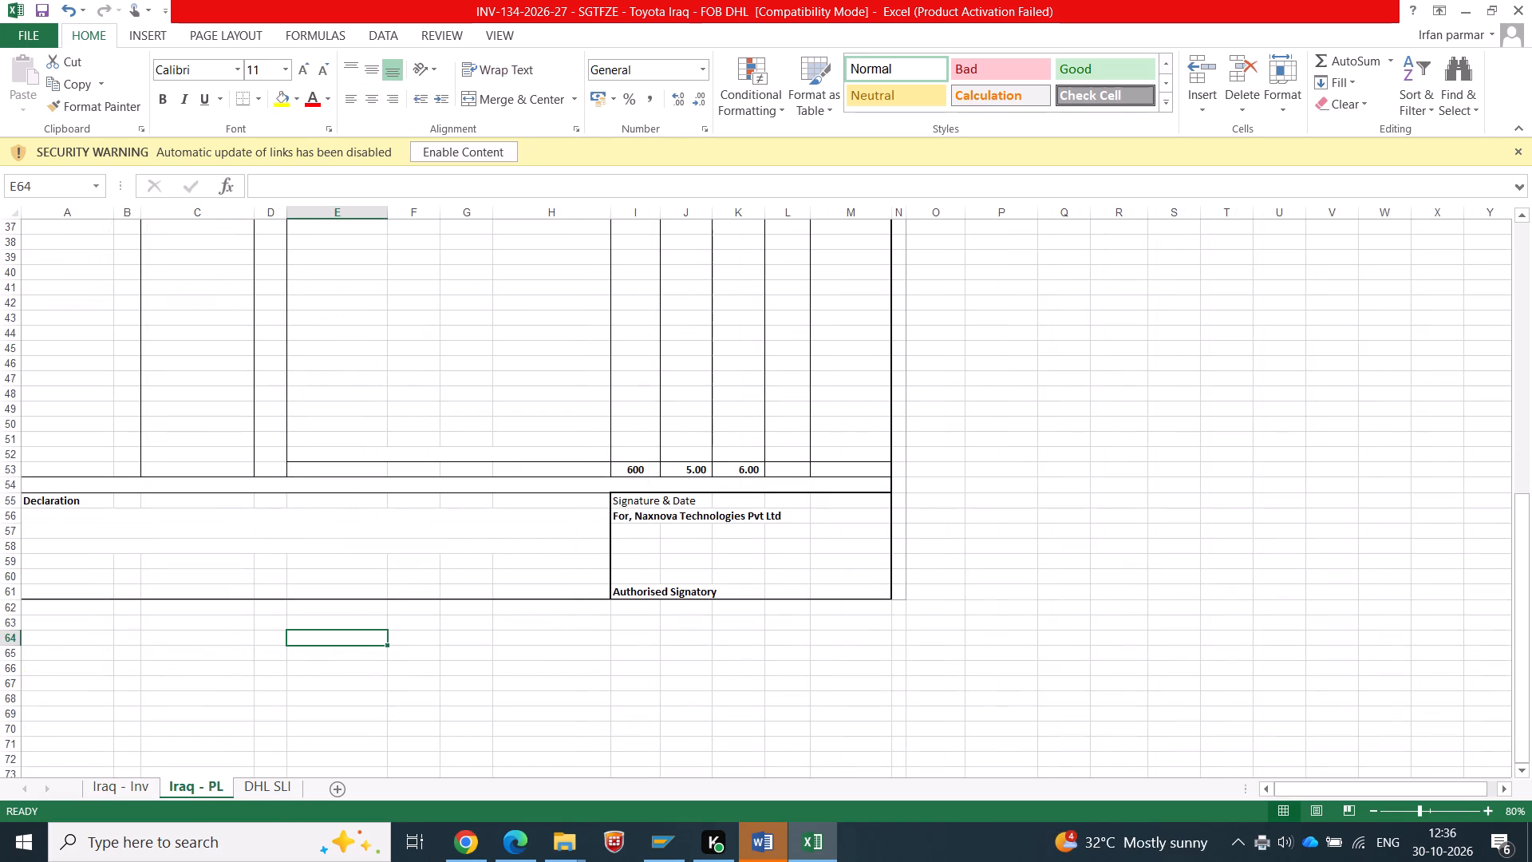
key("ctrl+p")
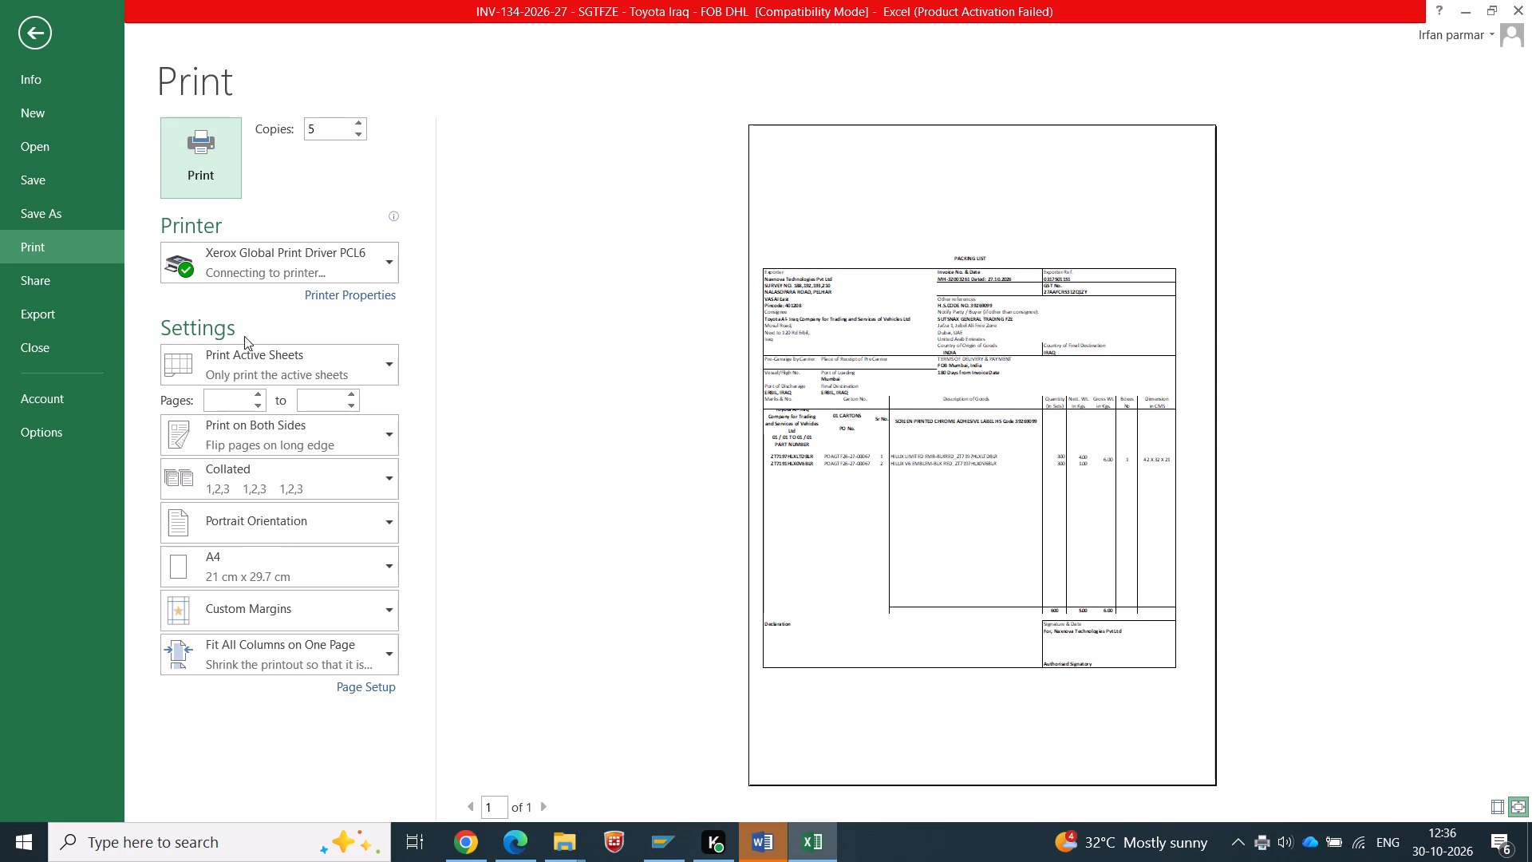
left_click(276, 434)
left_click(270, 482)
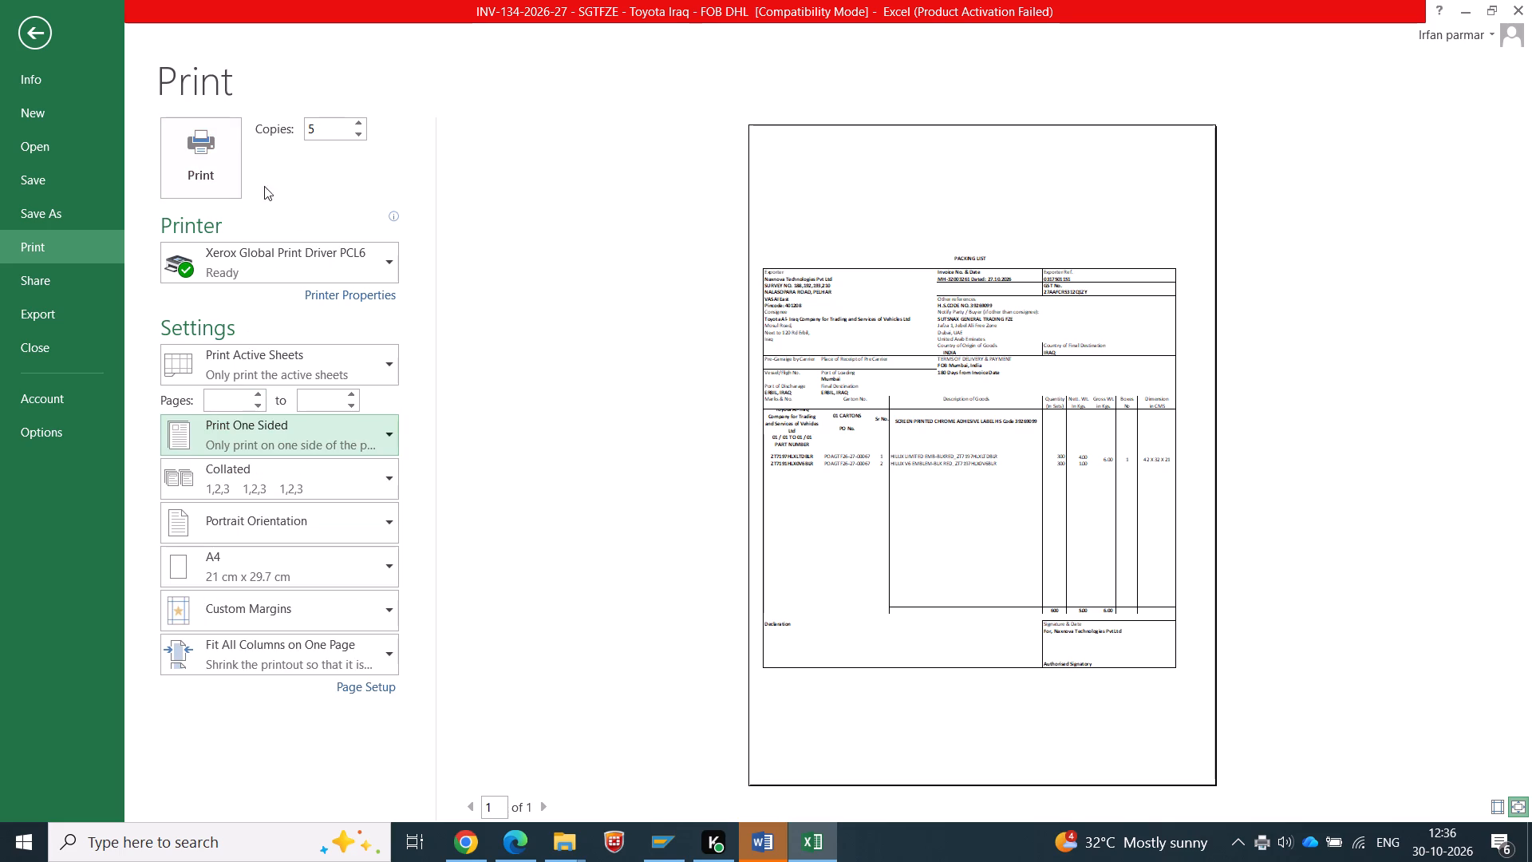
left_click(199, 202)
left_click(219, 168)
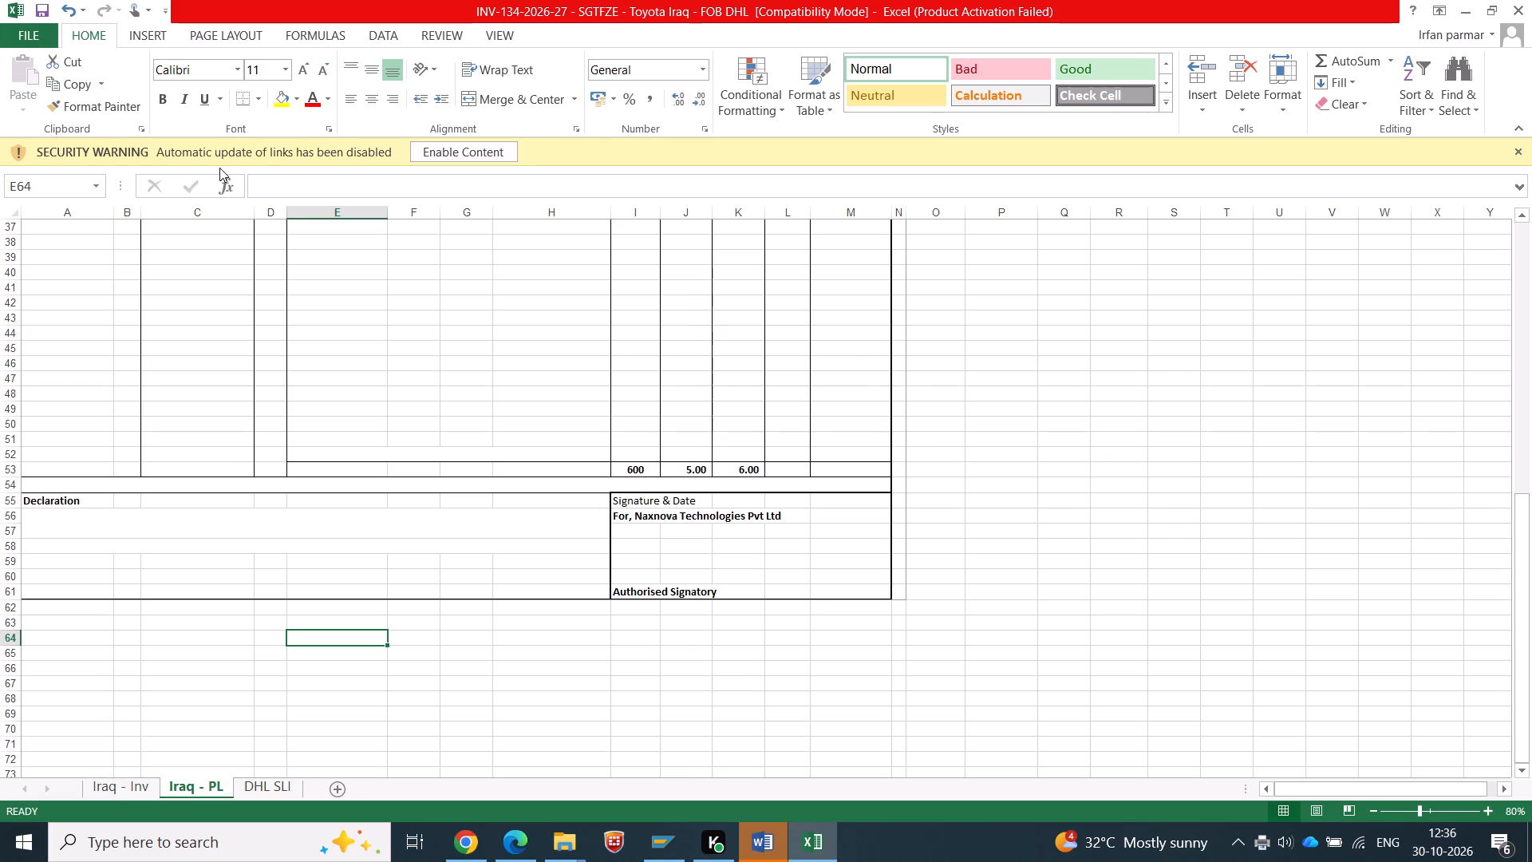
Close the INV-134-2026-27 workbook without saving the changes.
left_click(1523, 11)
left_click(766, 441)
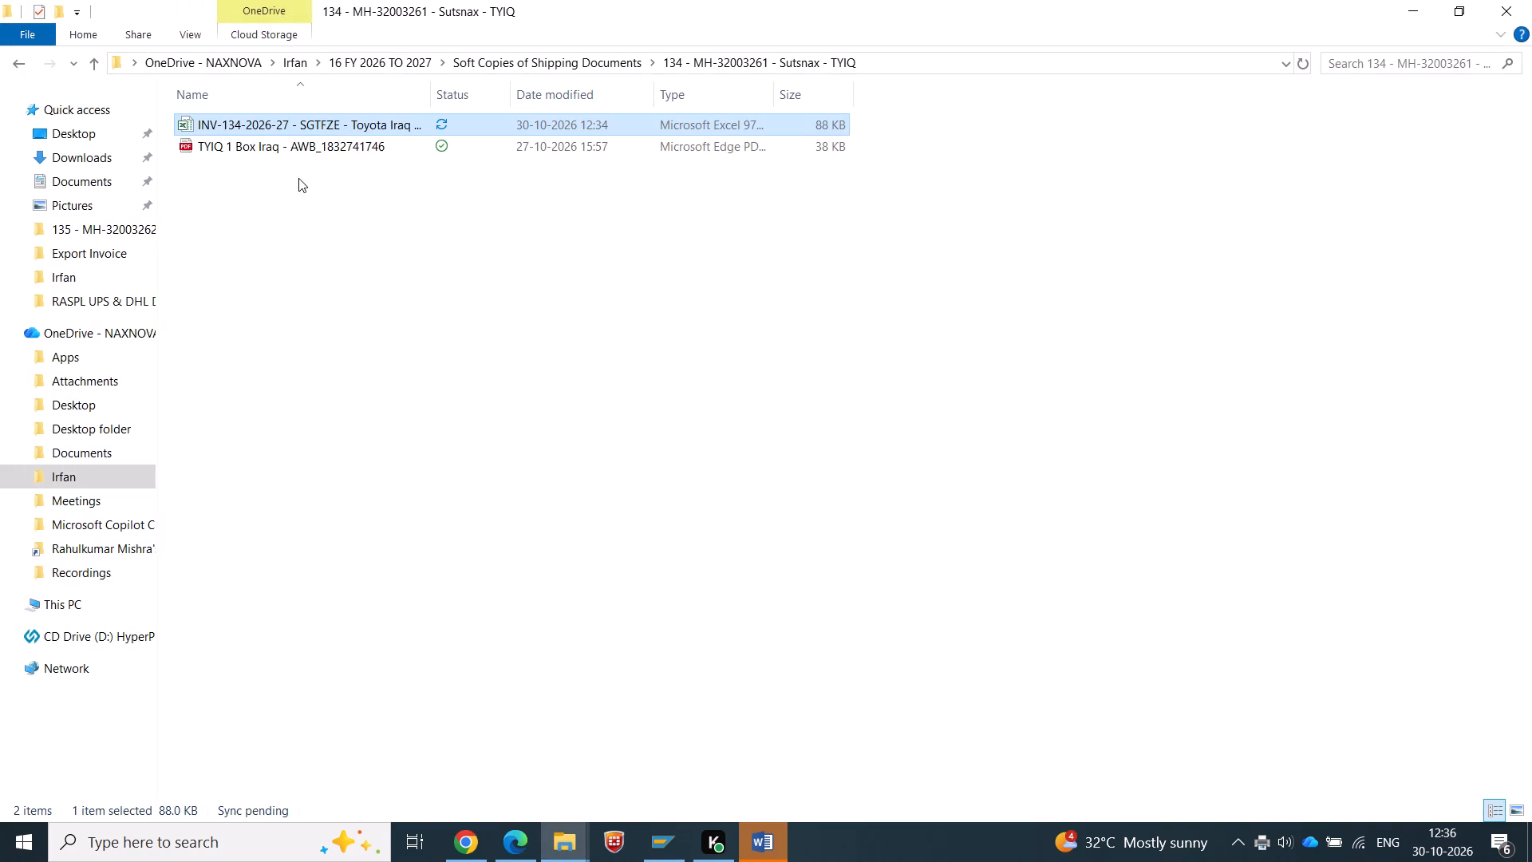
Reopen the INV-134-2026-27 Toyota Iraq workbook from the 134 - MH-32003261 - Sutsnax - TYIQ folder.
double_click(308, 129)
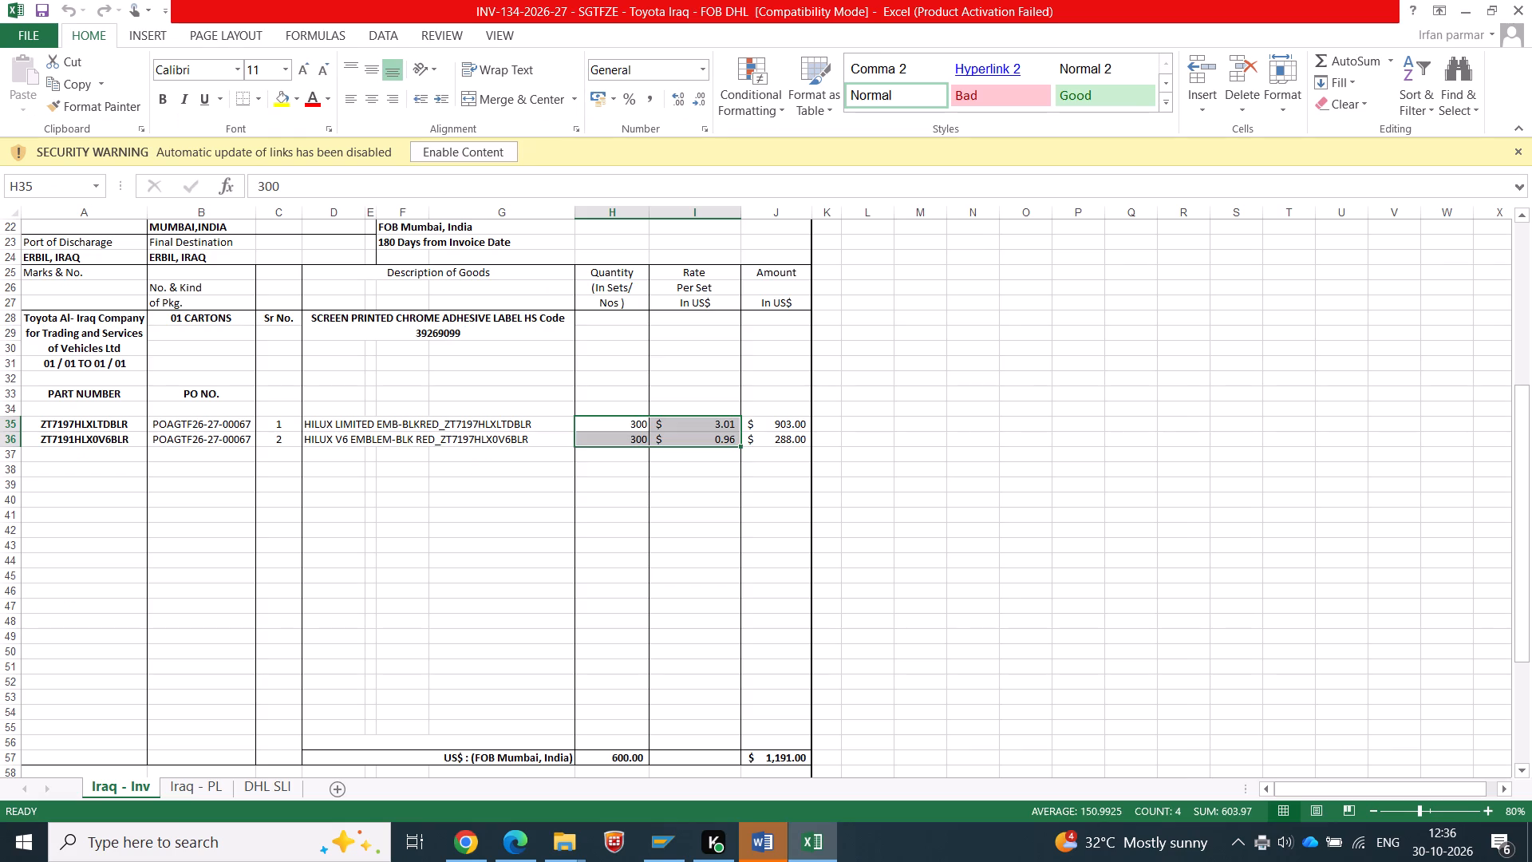
scroll(488, 472, "up", 8)
left_click(967, 615)
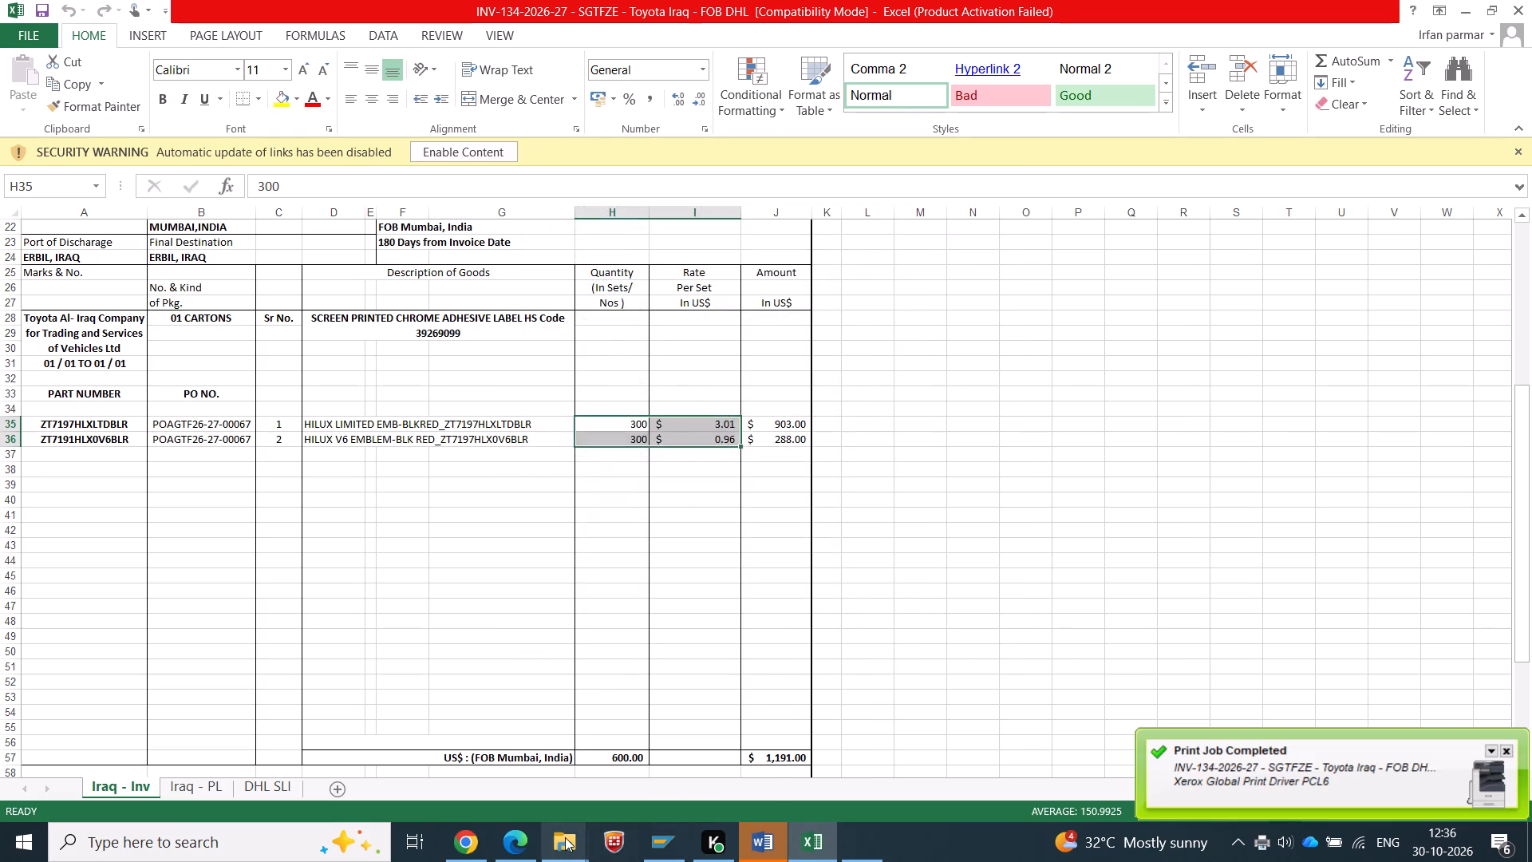
Open the TYIQ 1 Box Iraq AWB PDF from the shipment folder and print it.
left_click(565, 837)
left_click(515, 738)
double_click(246, 156)
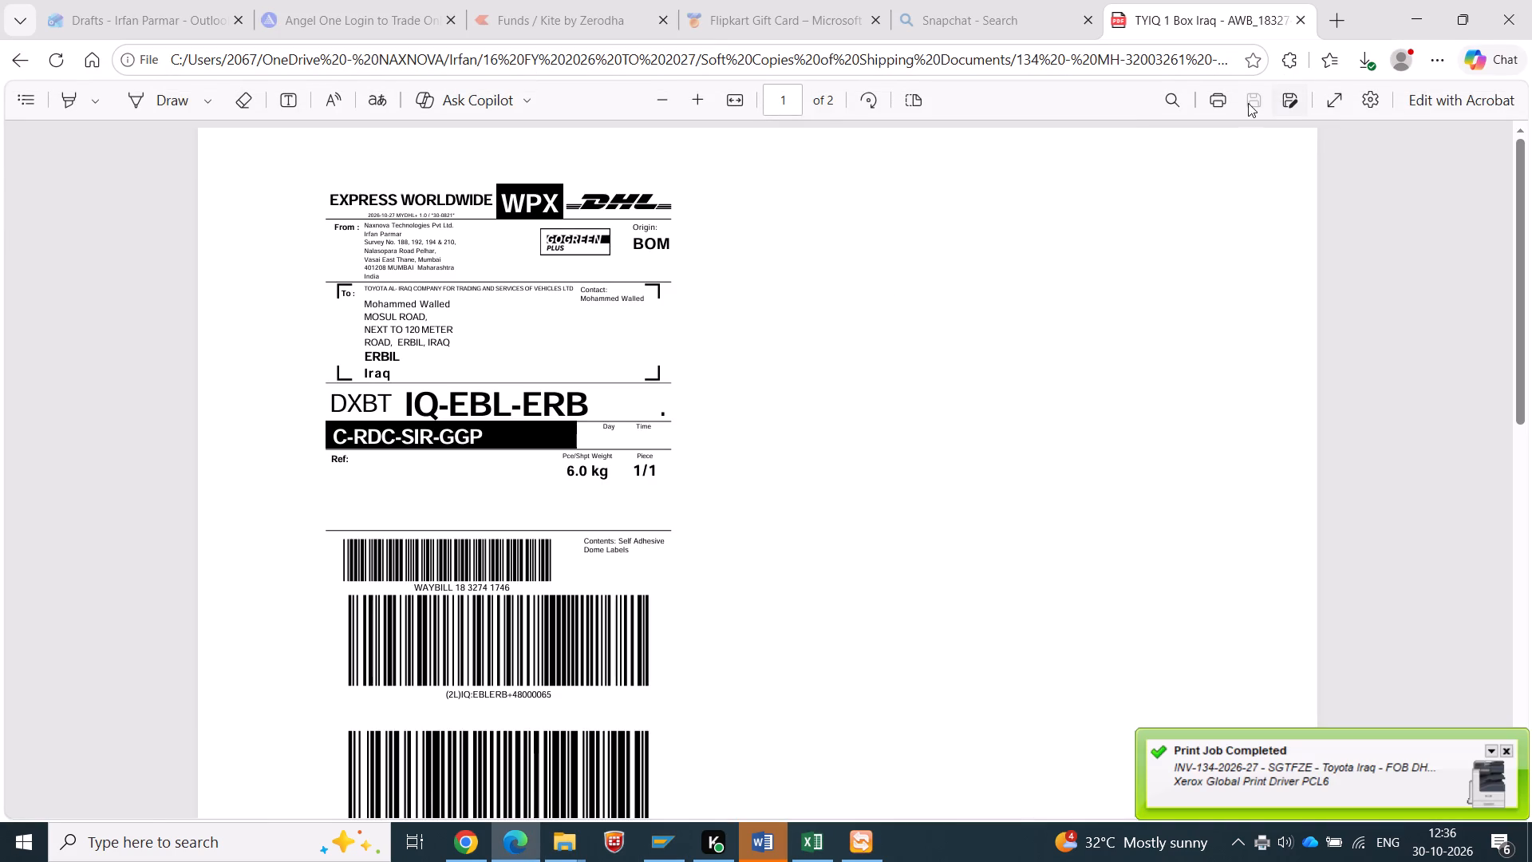
left_click(1221, 104)
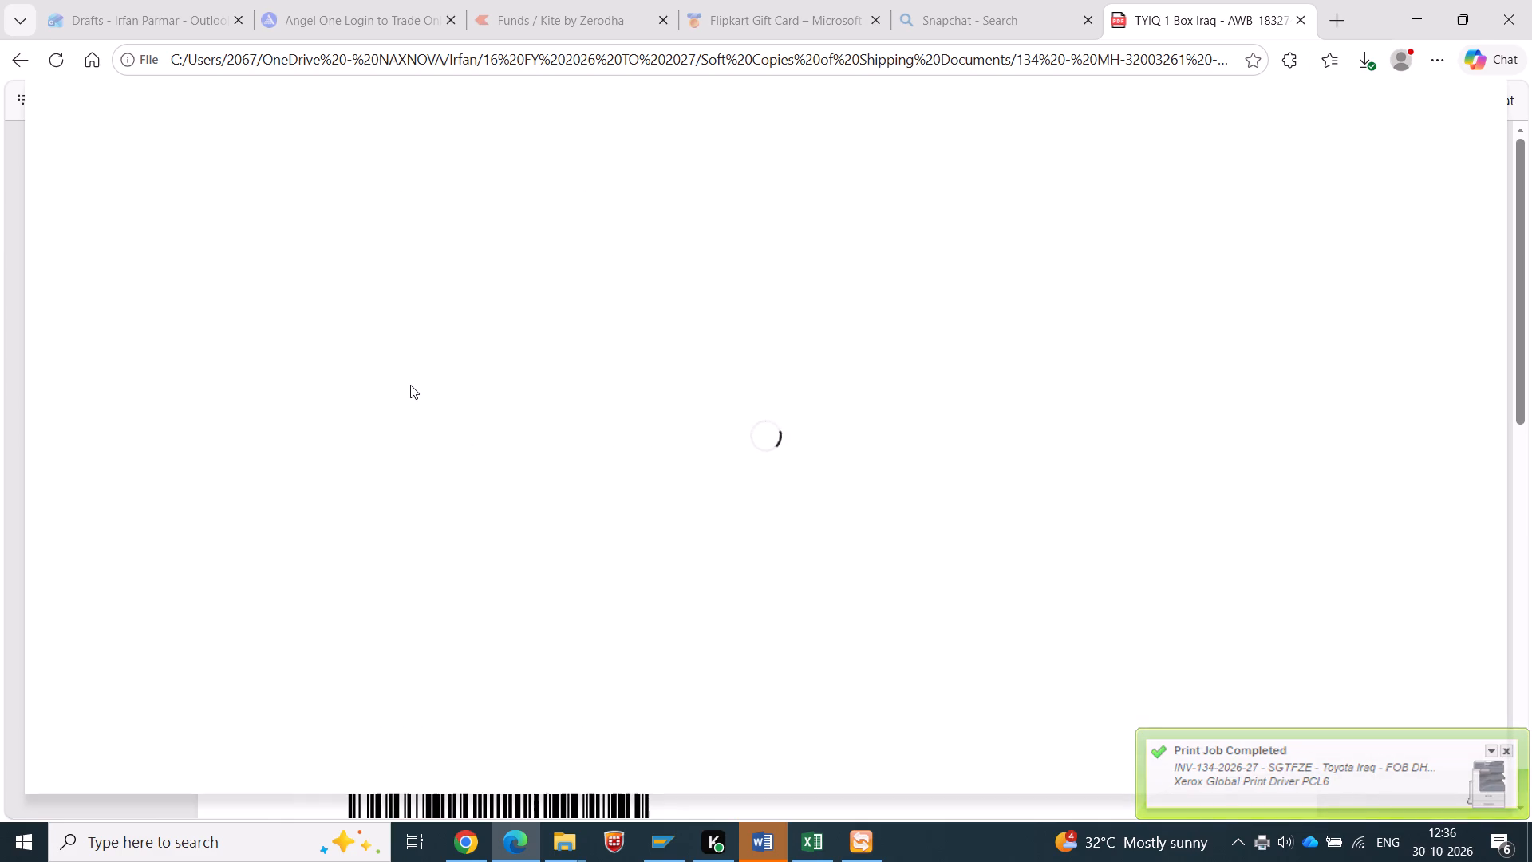
scroll(157, 516, "down", 1)
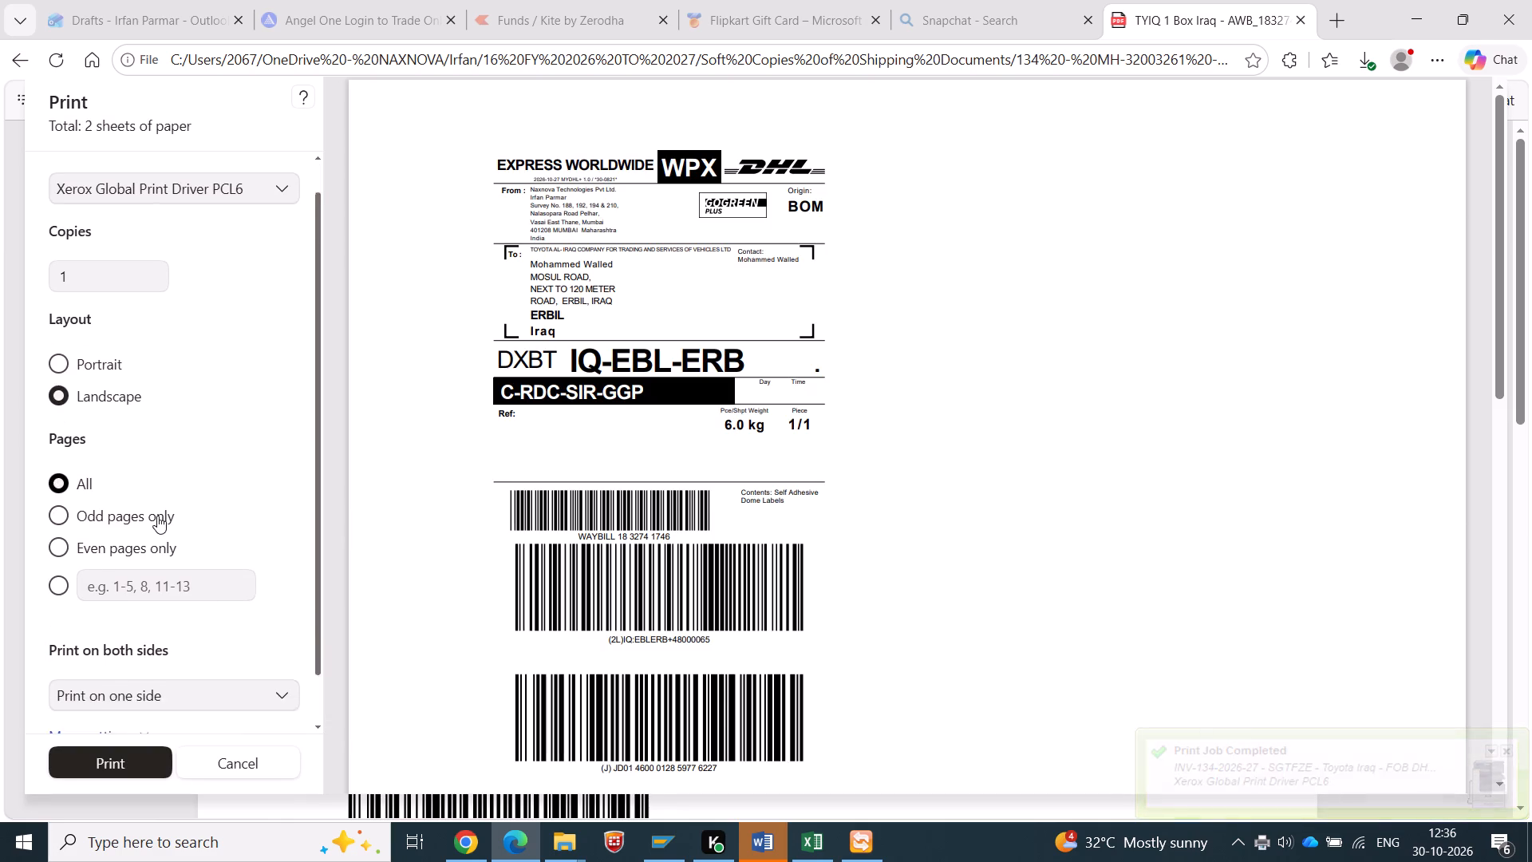
scroll(157, 516, "down", 20)
scroll(157, 516, "down", 4)
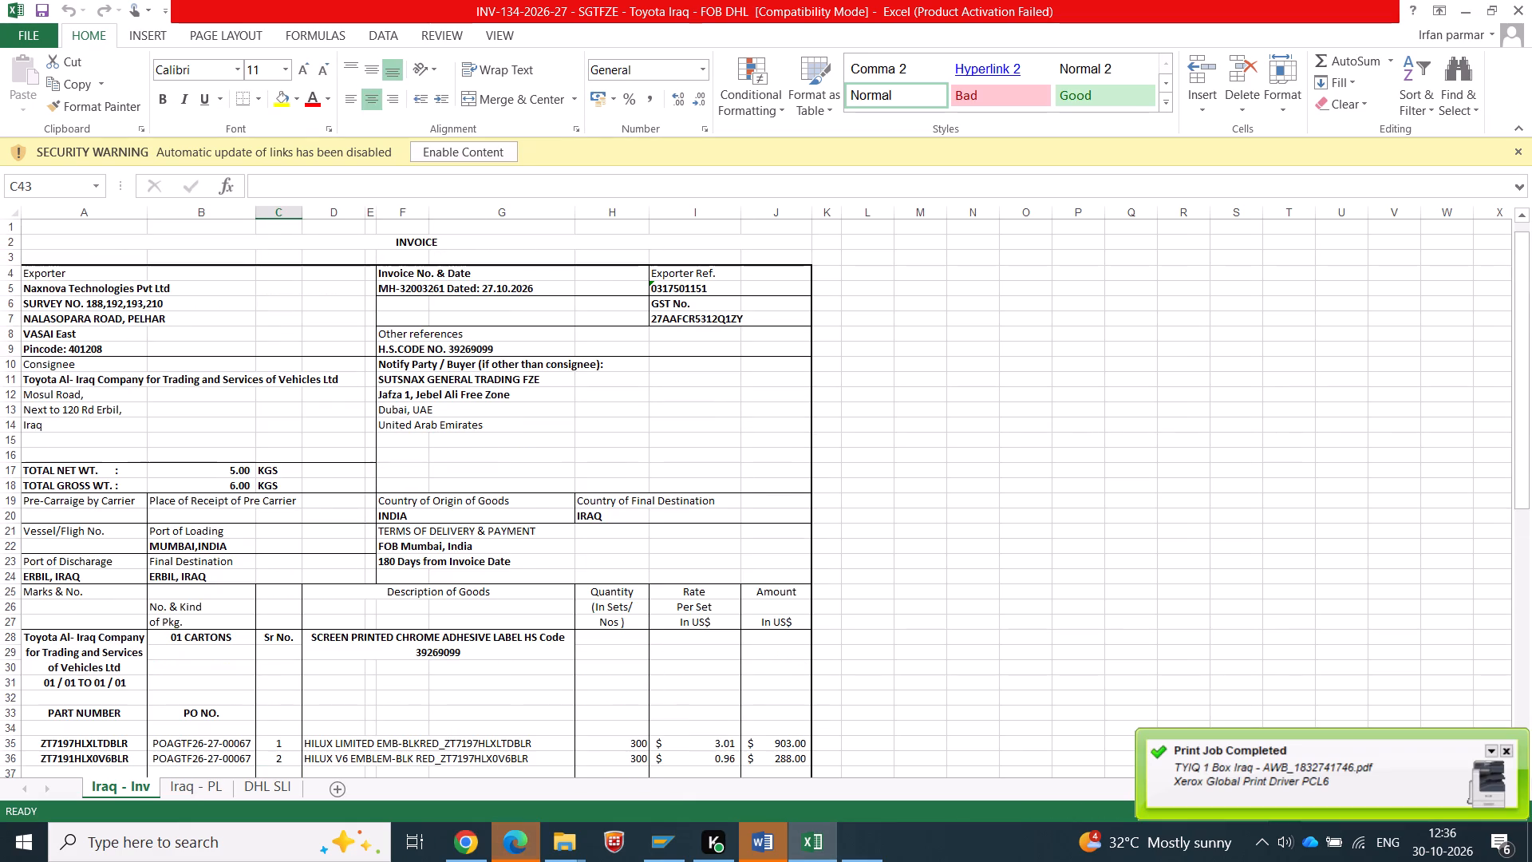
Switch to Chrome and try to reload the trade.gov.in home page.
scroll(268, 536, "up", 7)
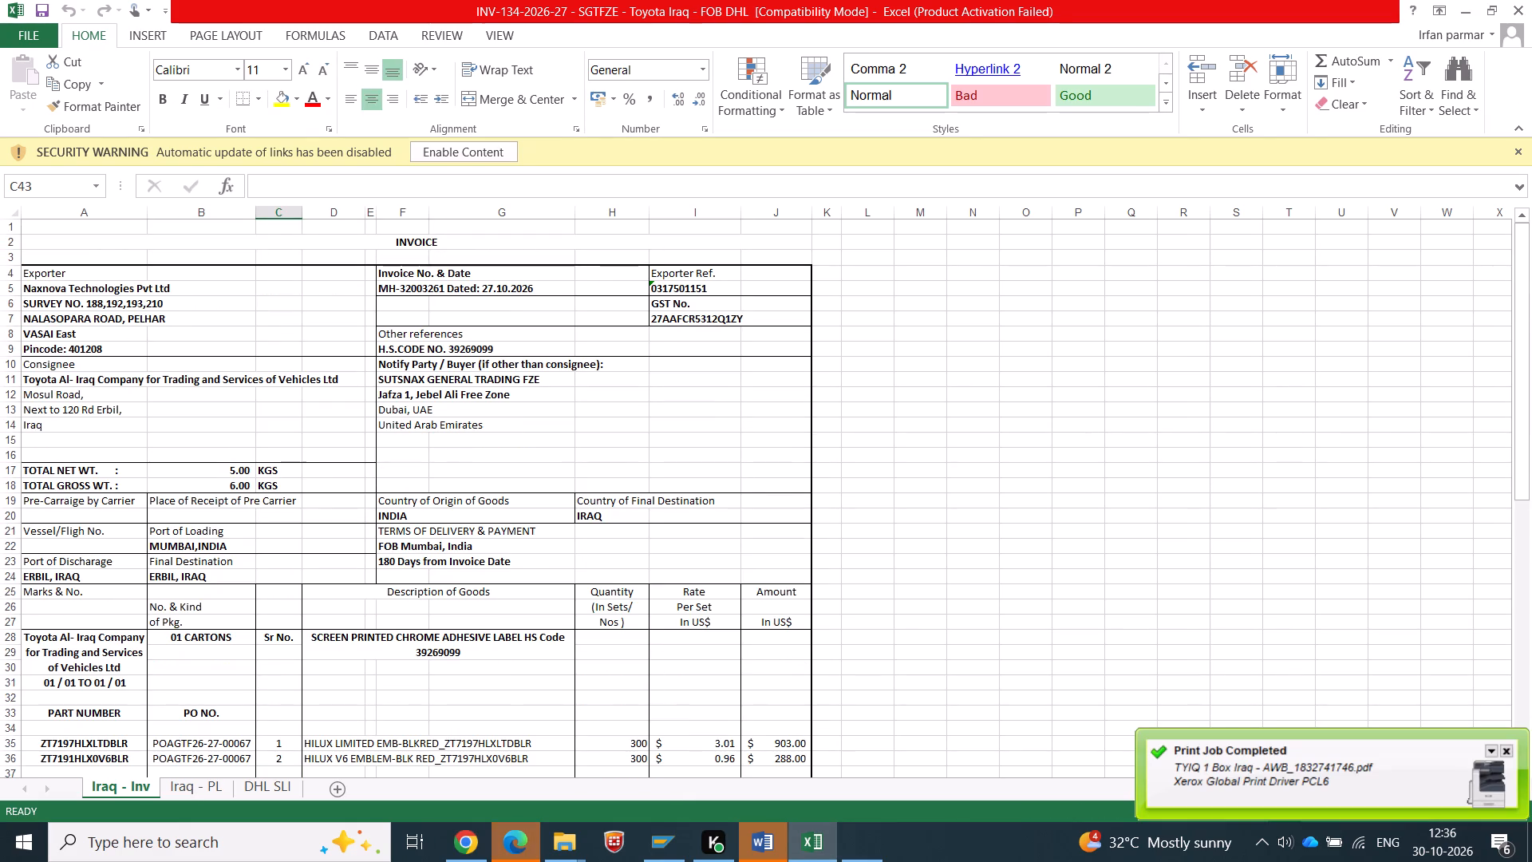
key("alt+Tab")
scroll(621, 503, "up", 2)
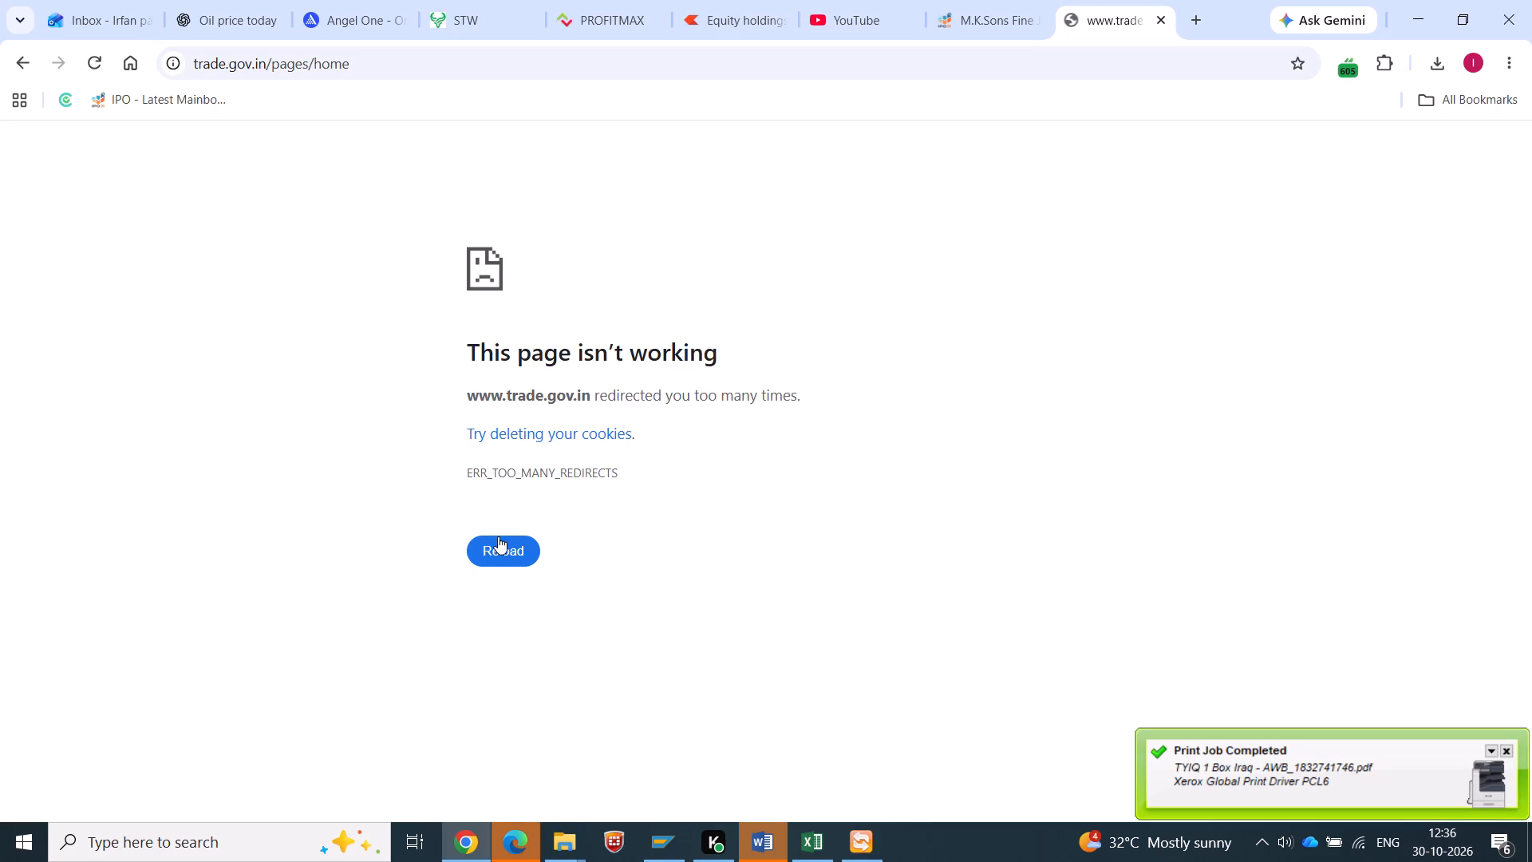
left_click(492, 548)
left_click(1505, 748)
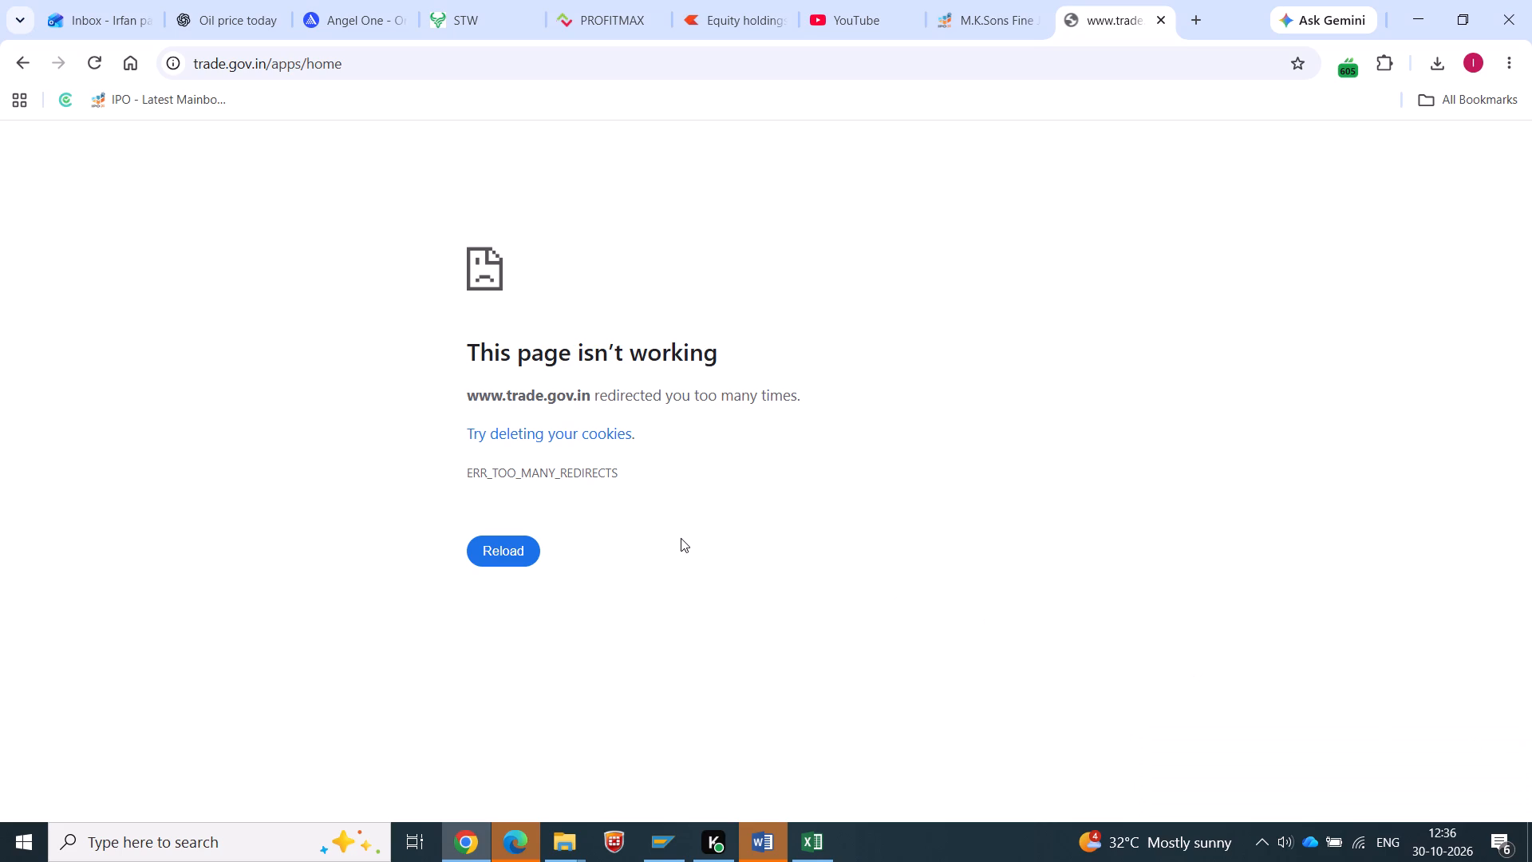
Close the trade.gov.in tab and open trade.gov.in/apps/certificate-of-origin in a new tab.
left_click(1169, 20)
left_click(1164, 27)
left_click(1195, 20)
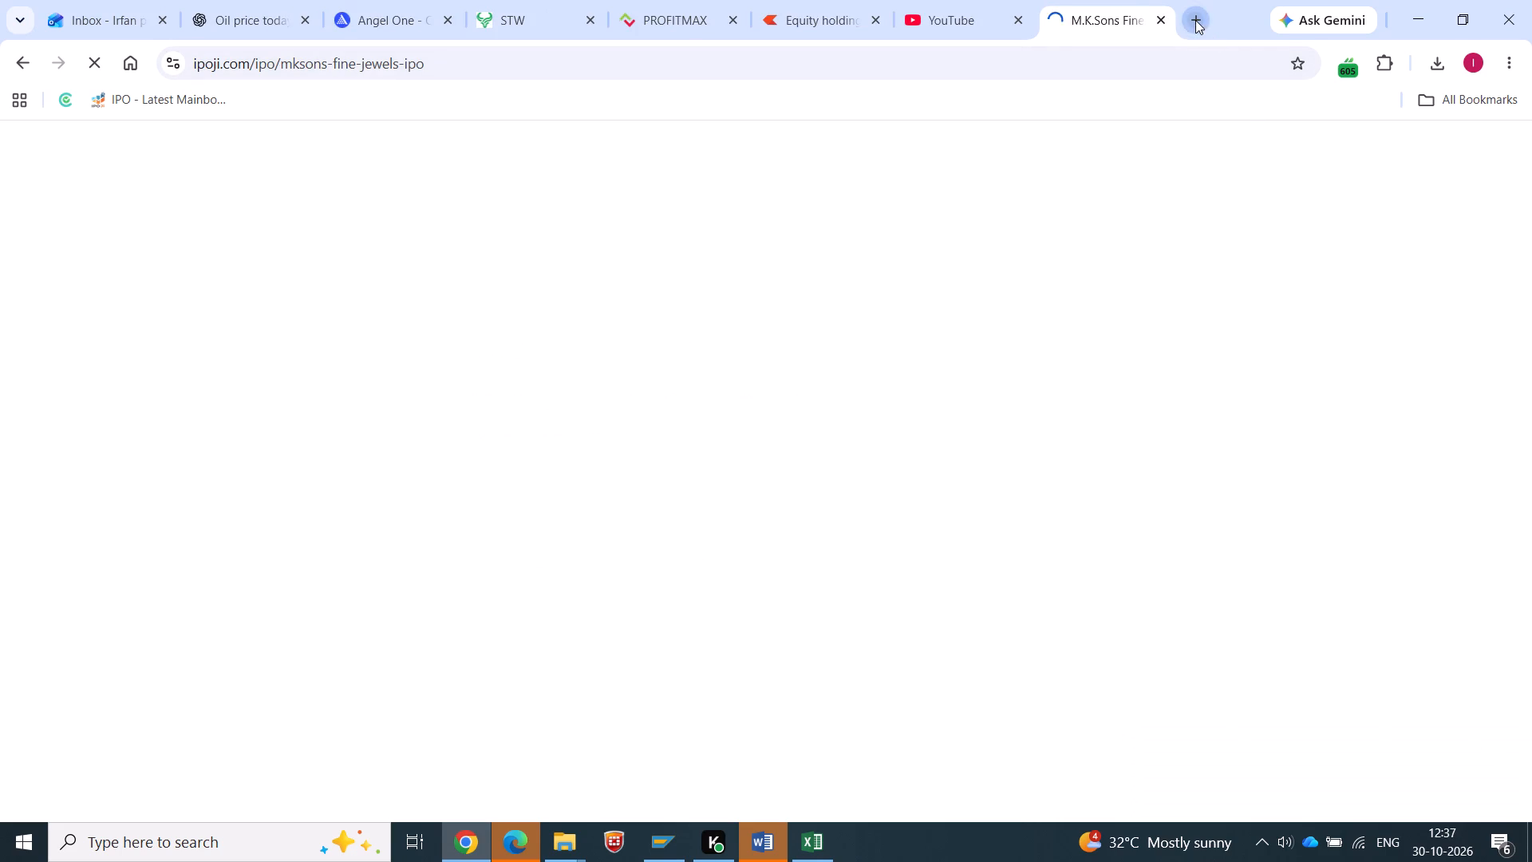
type("trade")
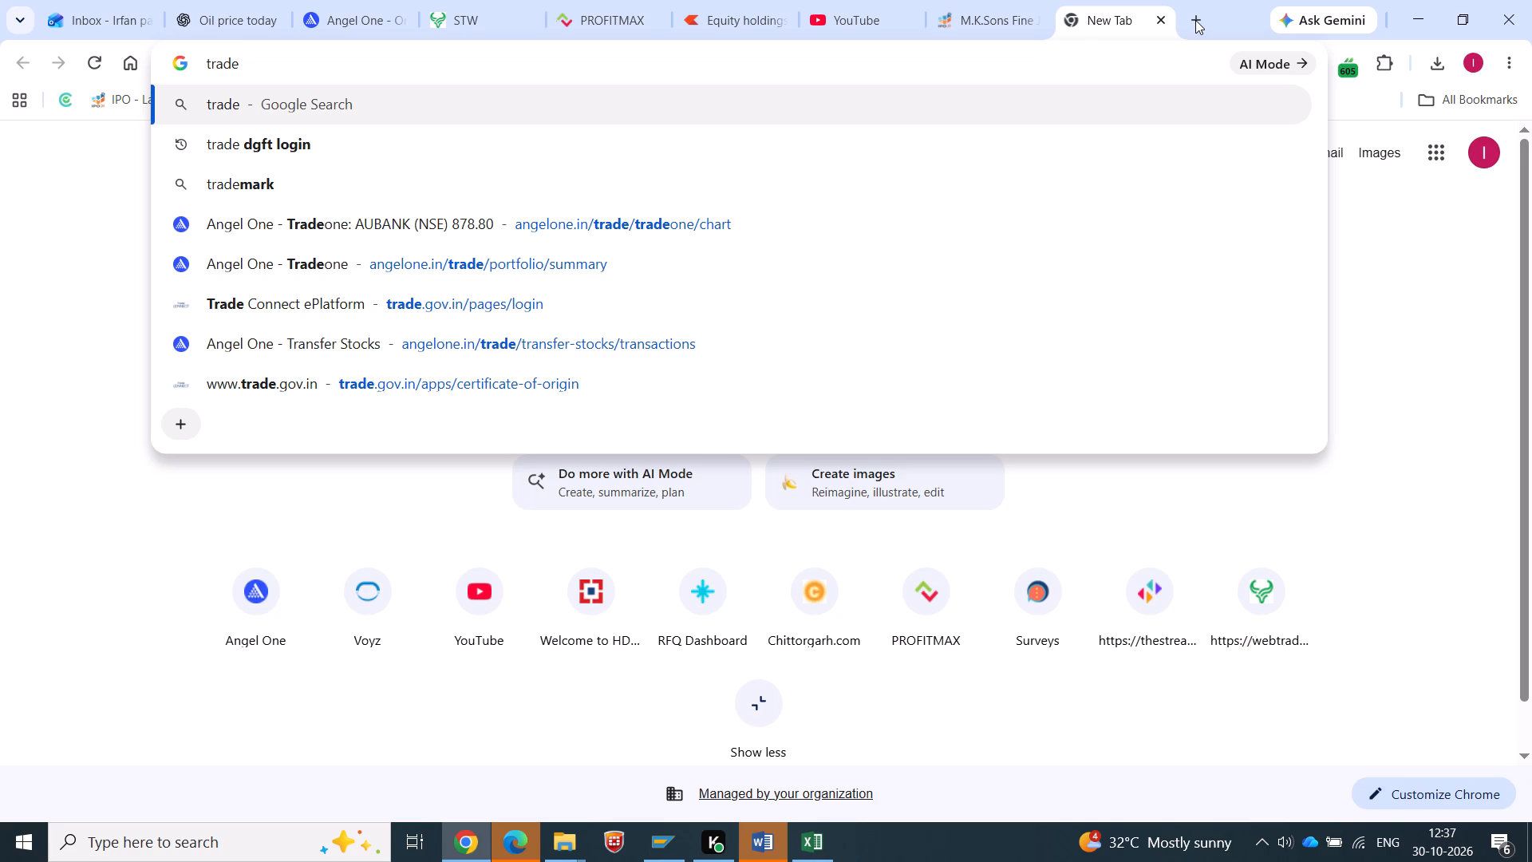
key("Up")
key("Return")
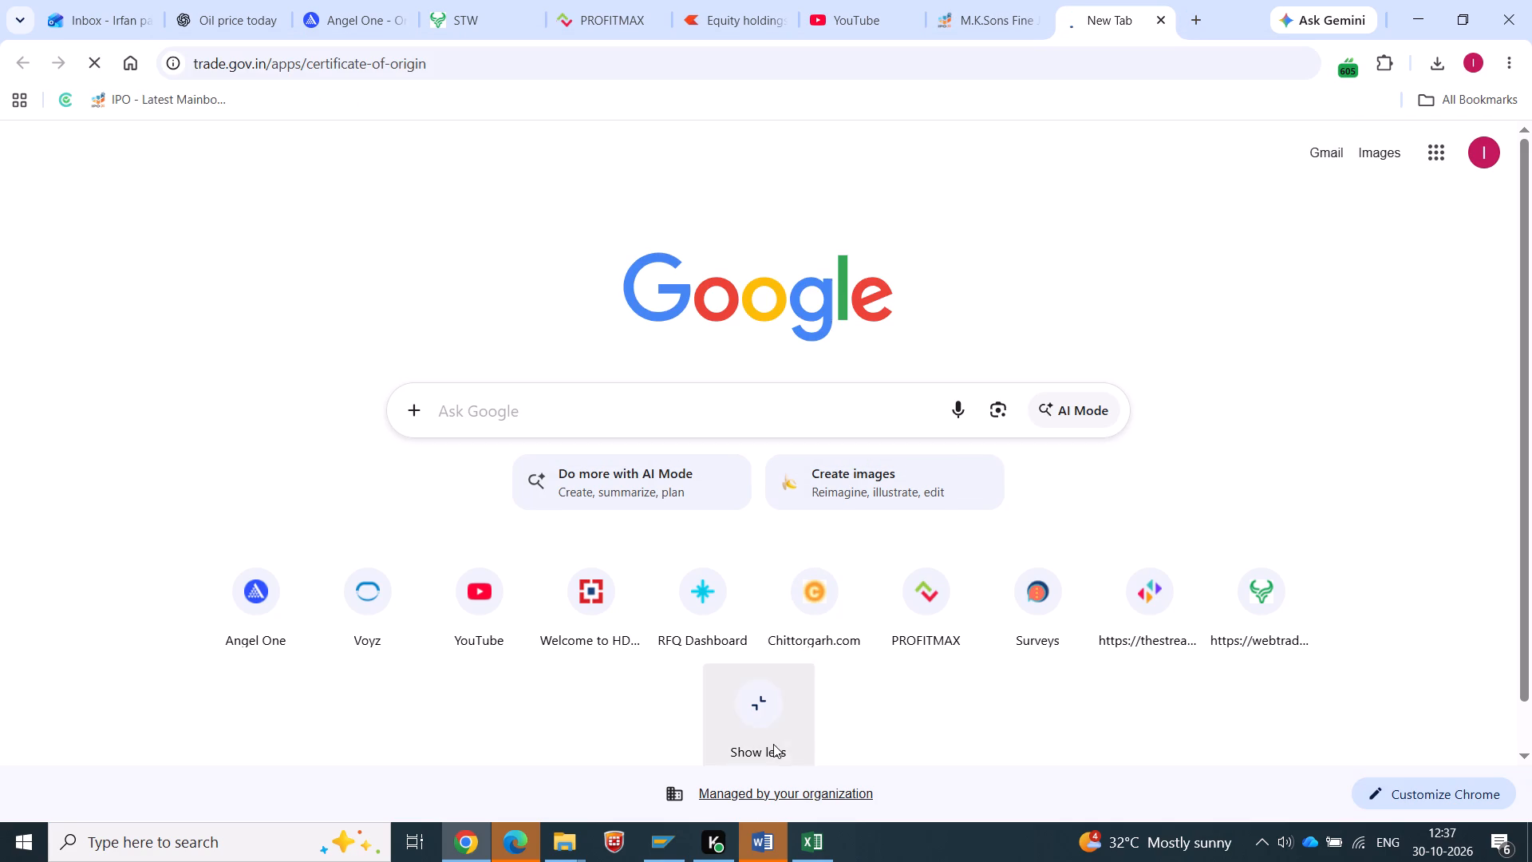
Switch to the Toyota Iraq Address document in Word.
left_click(754, 844)
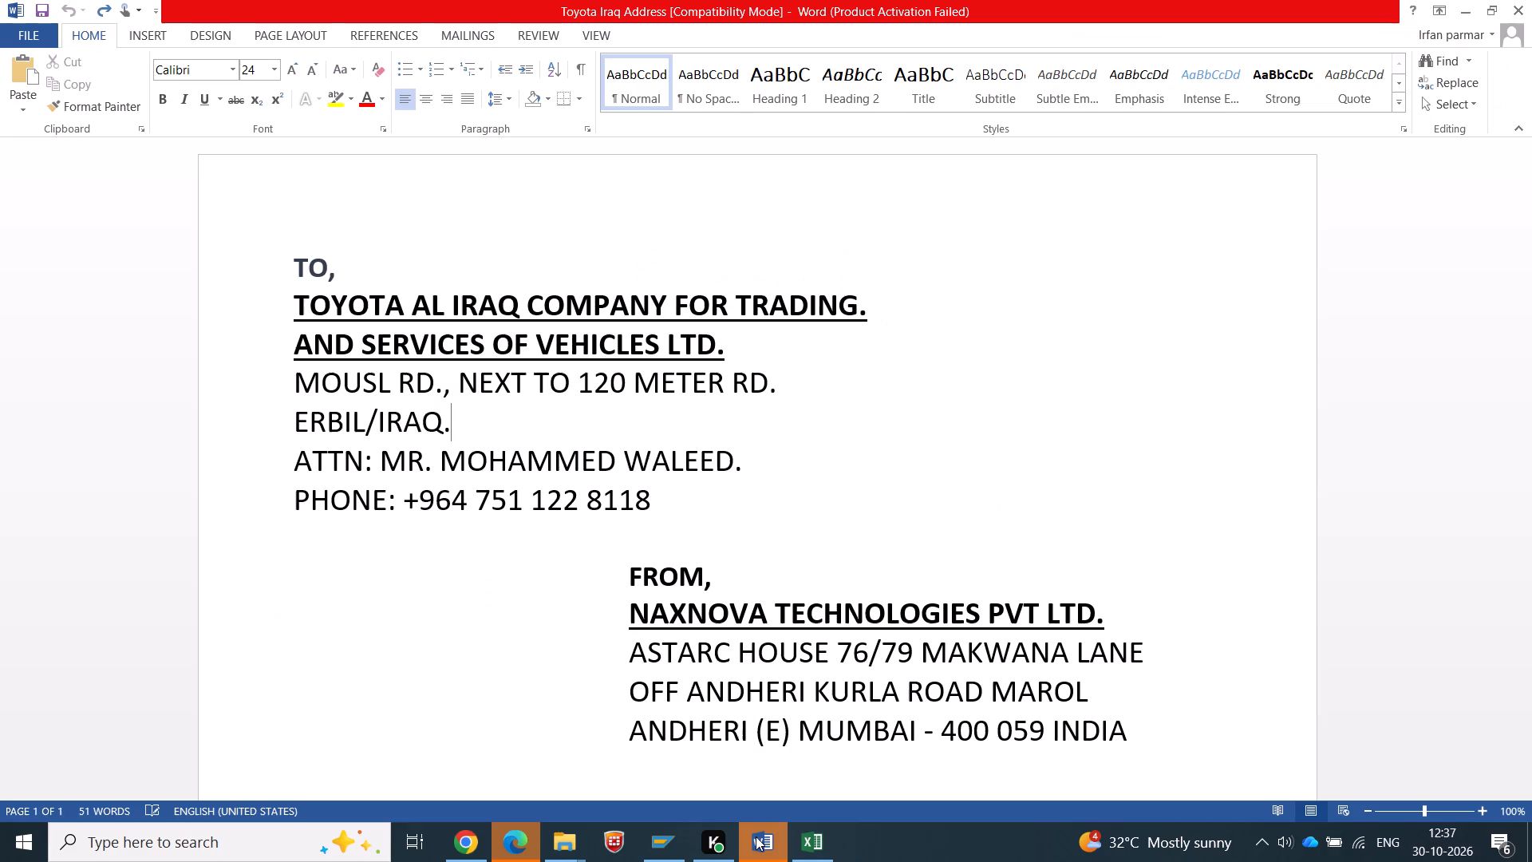
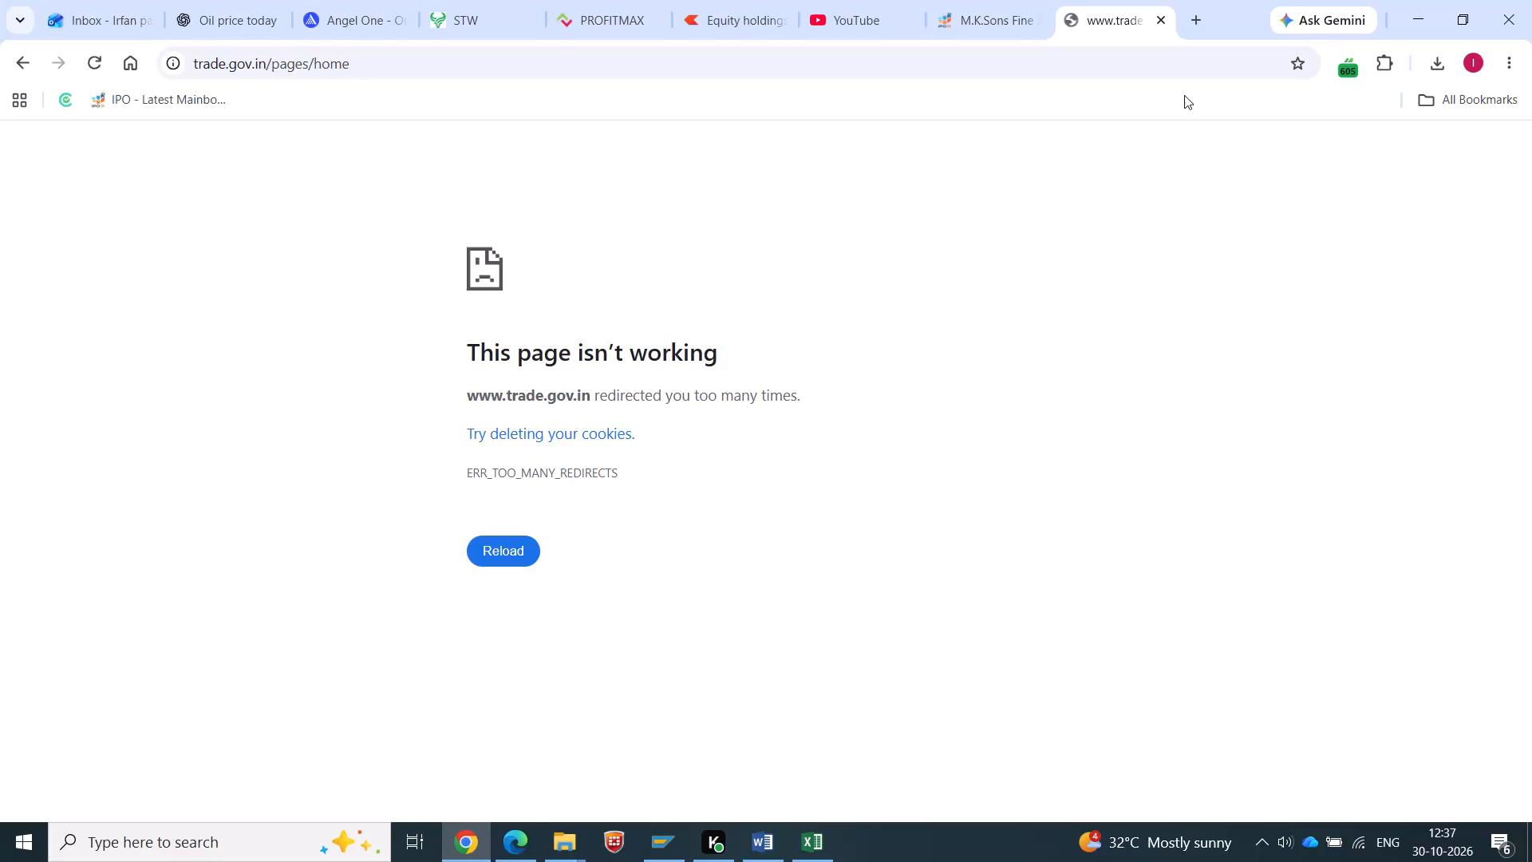
Copy the trade.gov.in/pages/home address from Chrome and switch to Microsoft Edge, opening a new tab there.
left_click(286, 45)
left_click(278, 61)
key("ctrl+c")
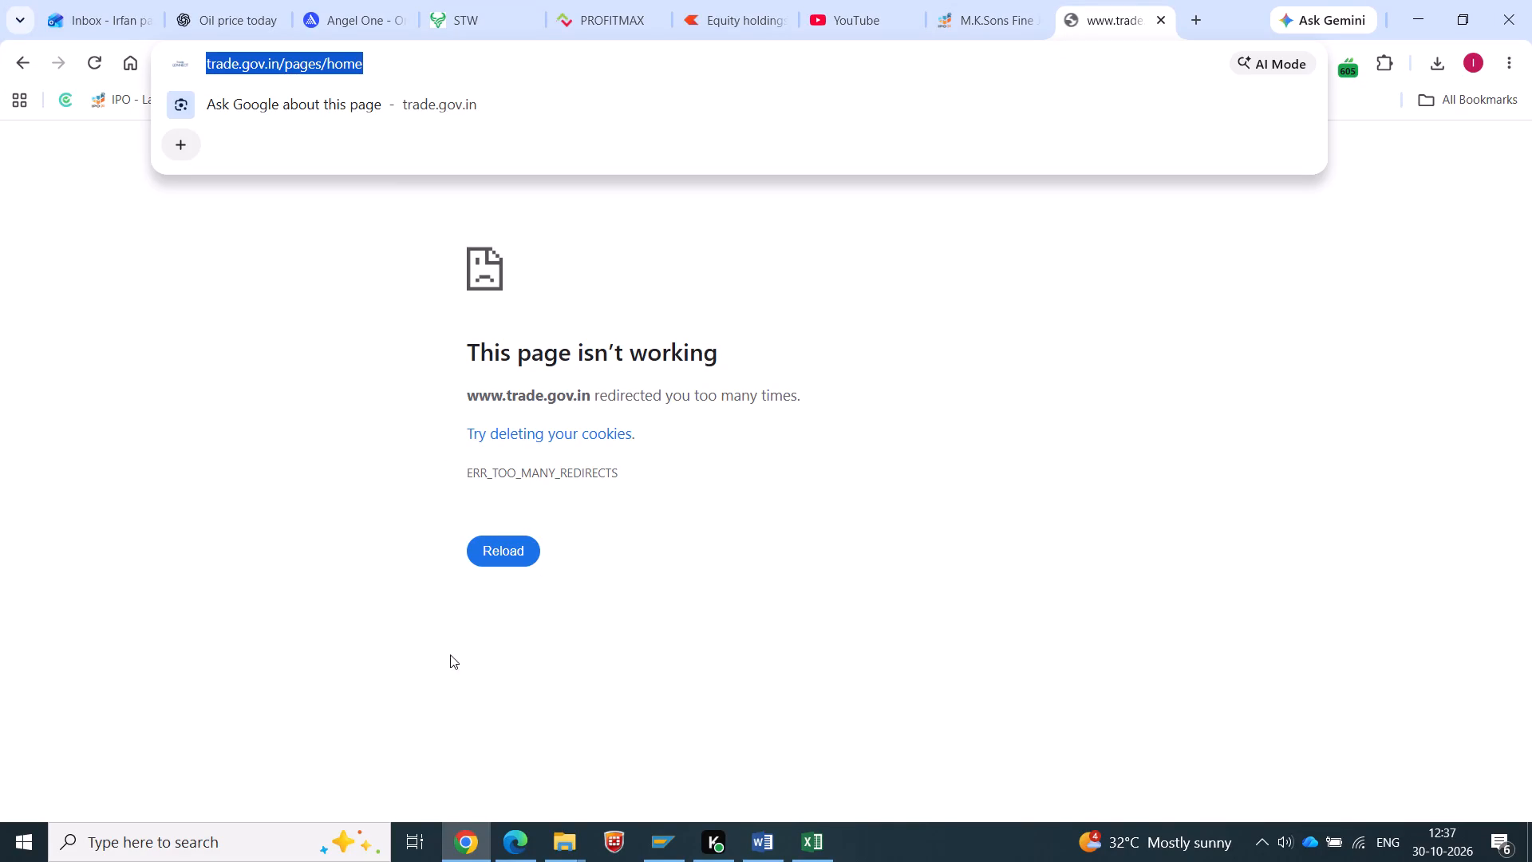
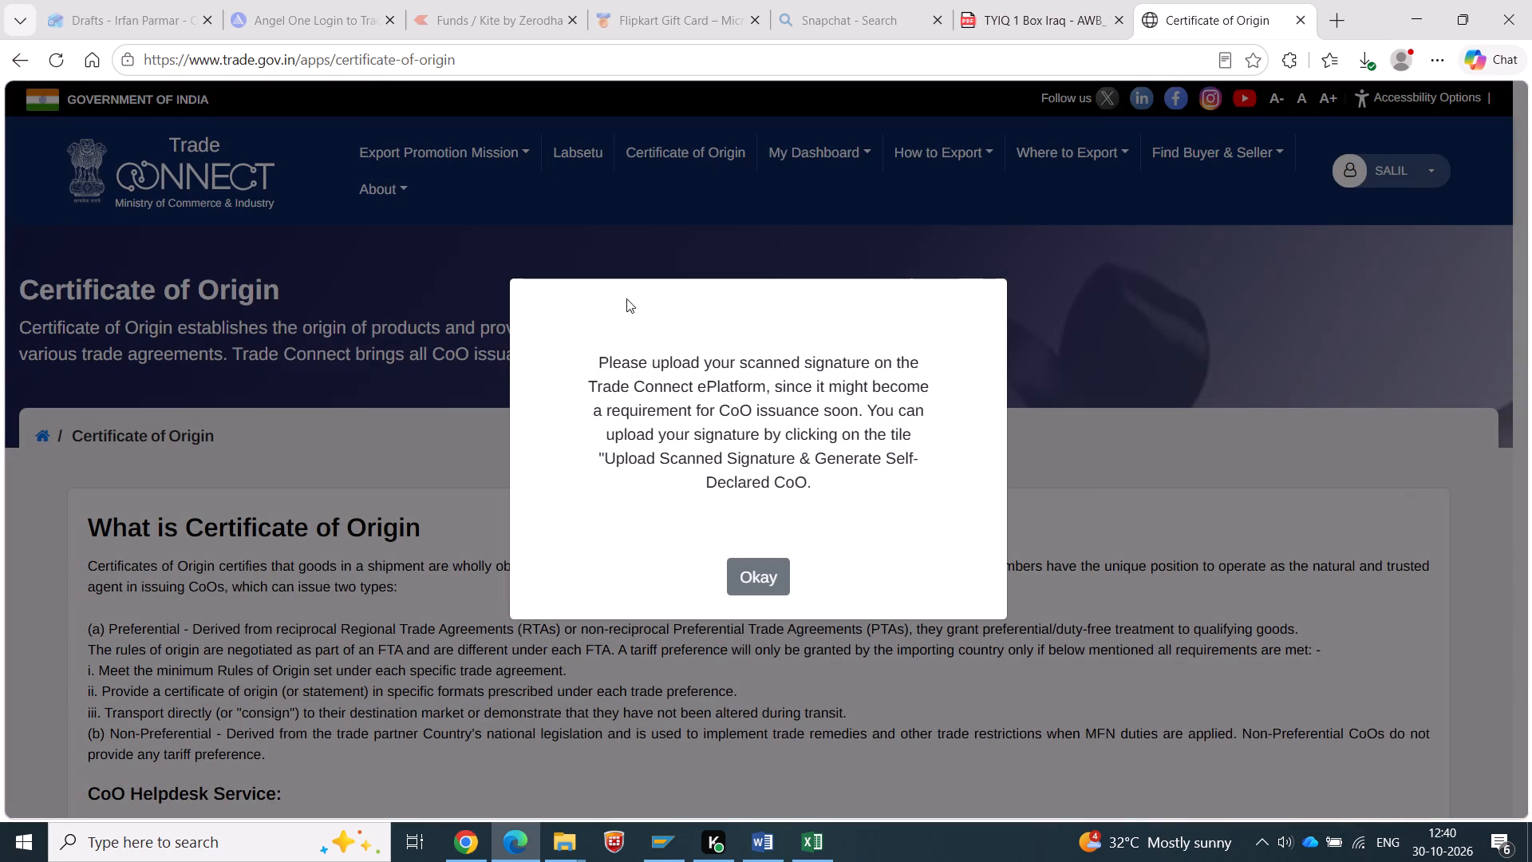
Dismiss the scanned-signature notice and start a fresh application under Apply for Certificate of Origin.
left_click(751, 569)
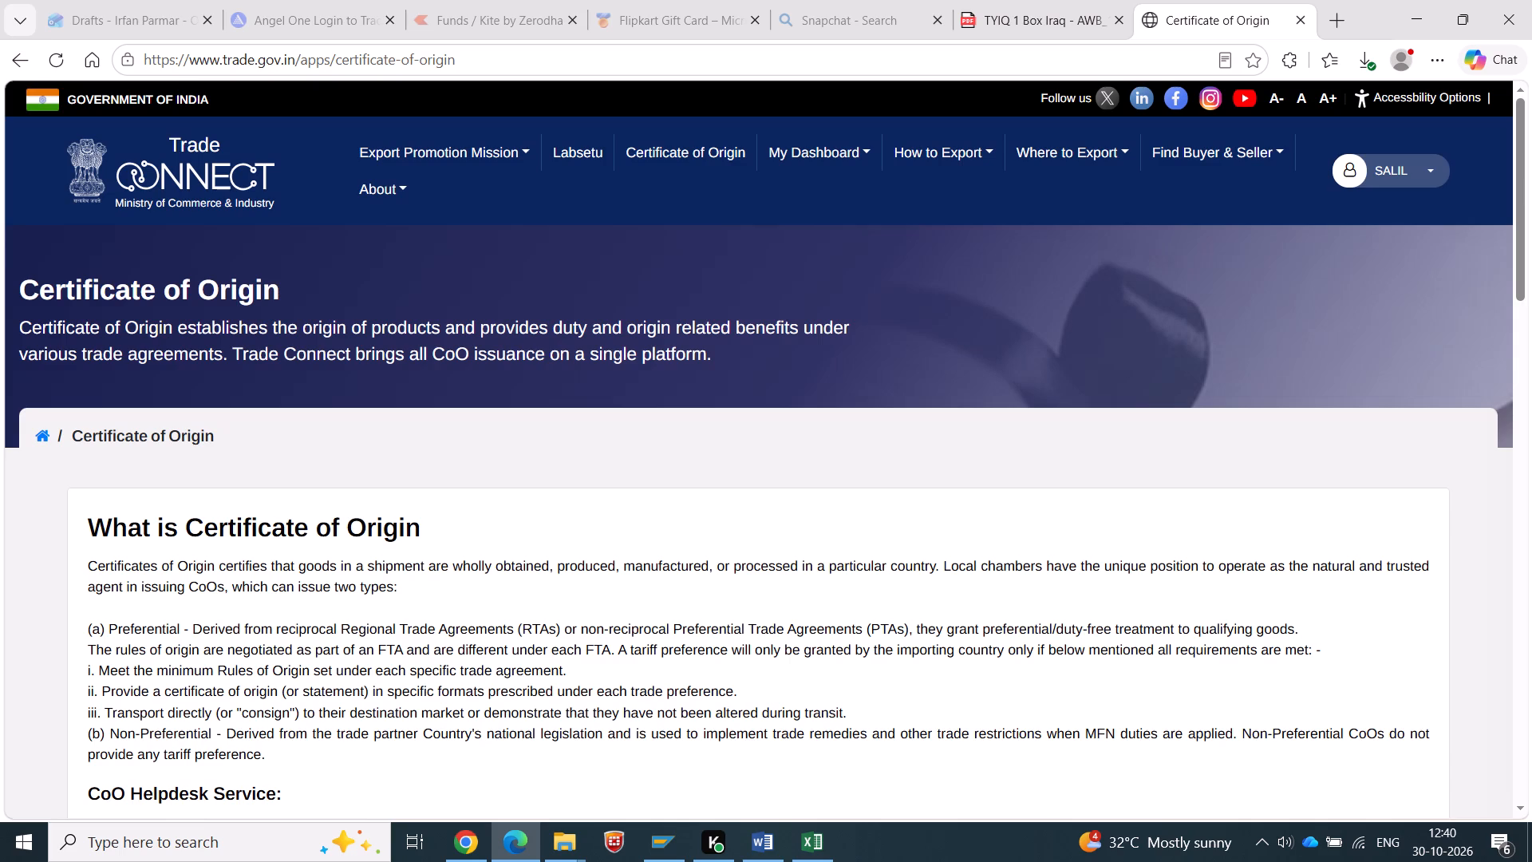
scroll(610, 527, "down", 6)
scroll(160, 553, "down", 1)
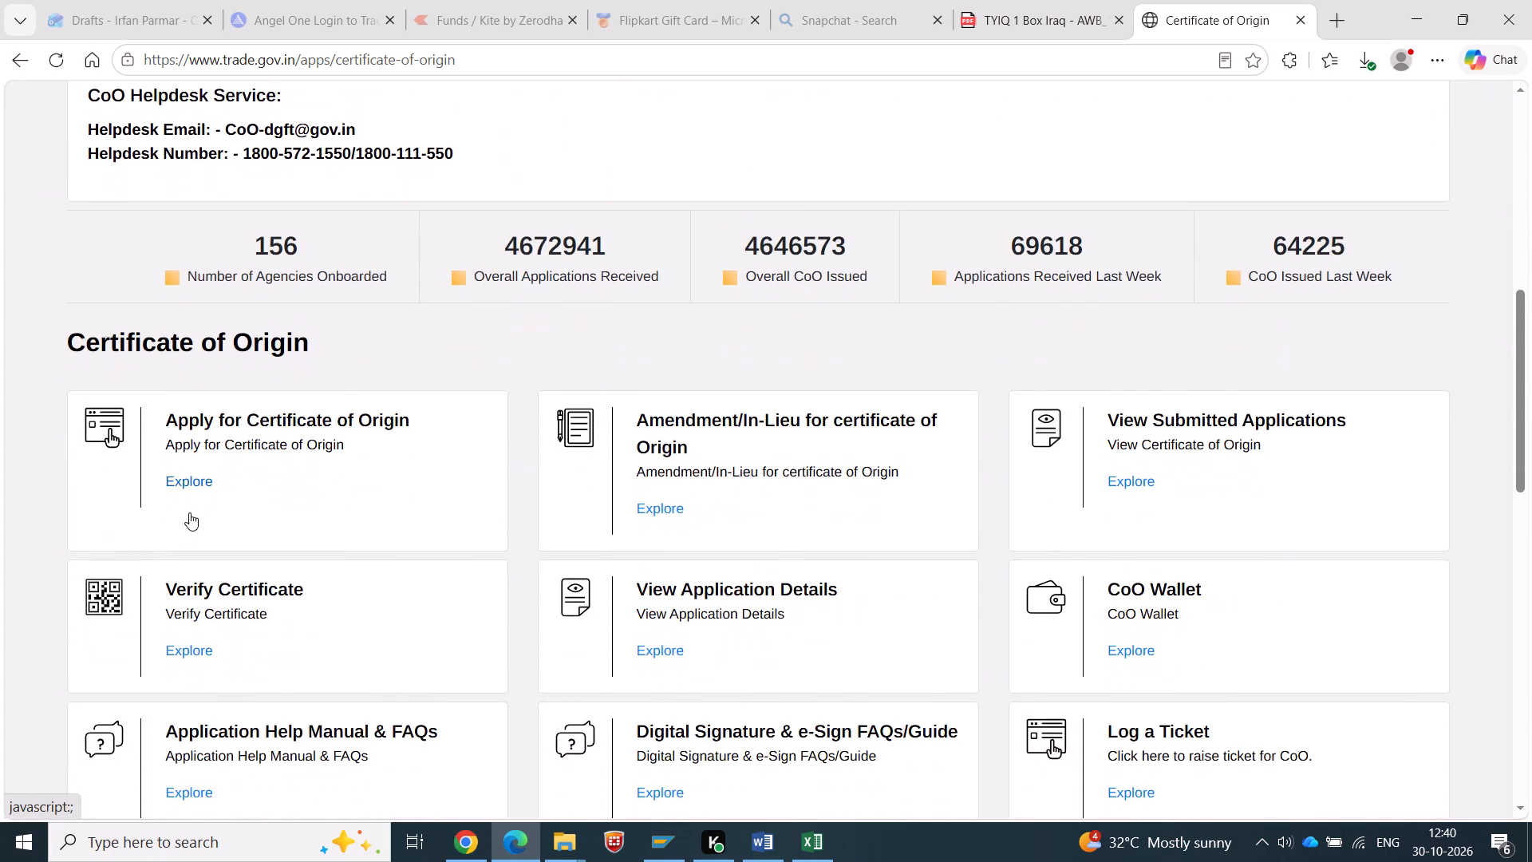
left_click(190, 478)
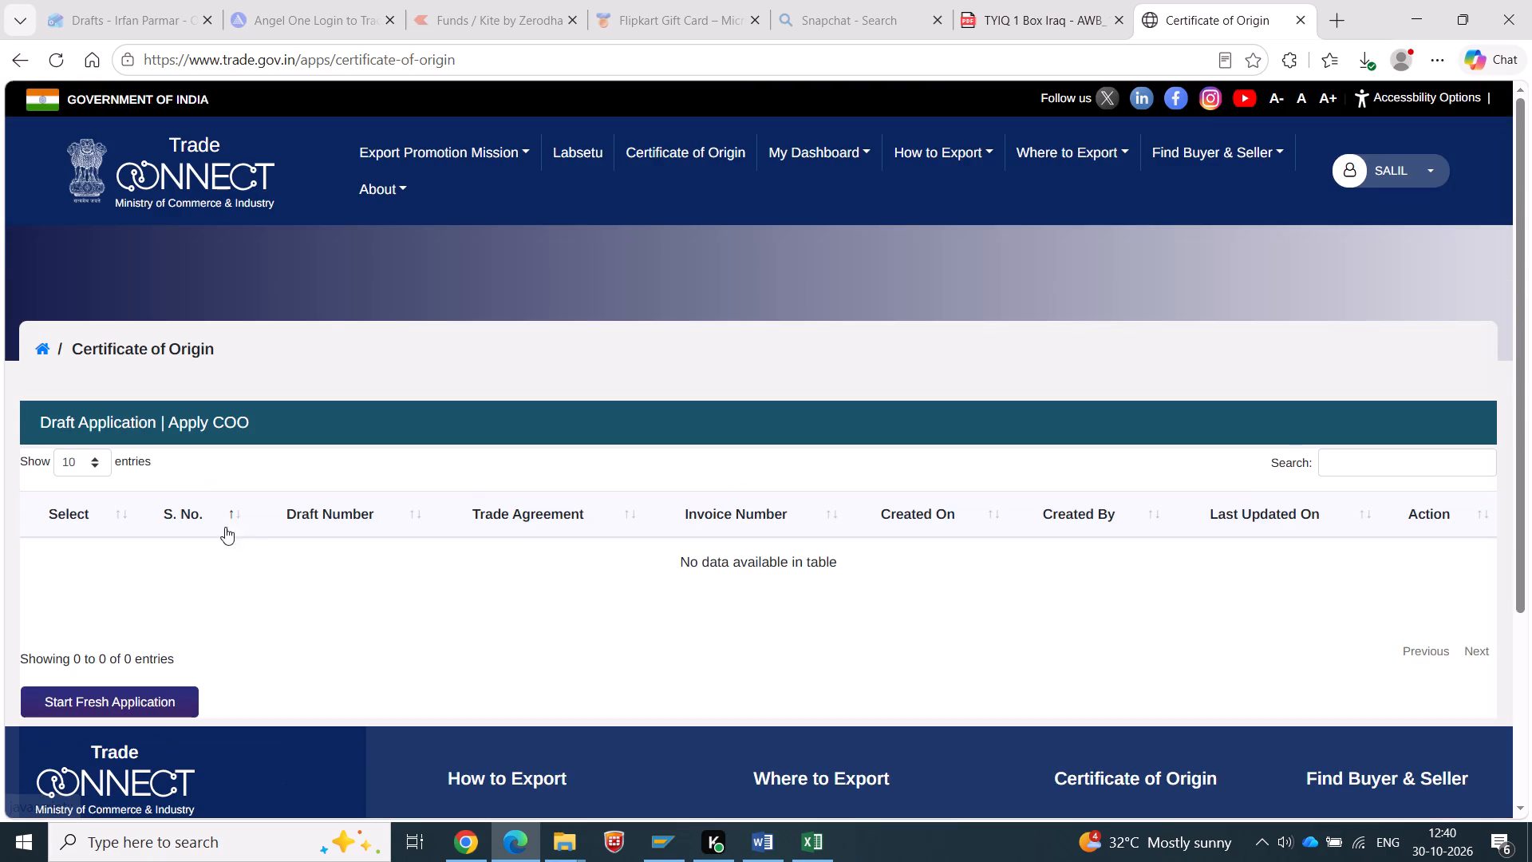
scroll(464, 491, "down", 2)
left_click(98, 510)
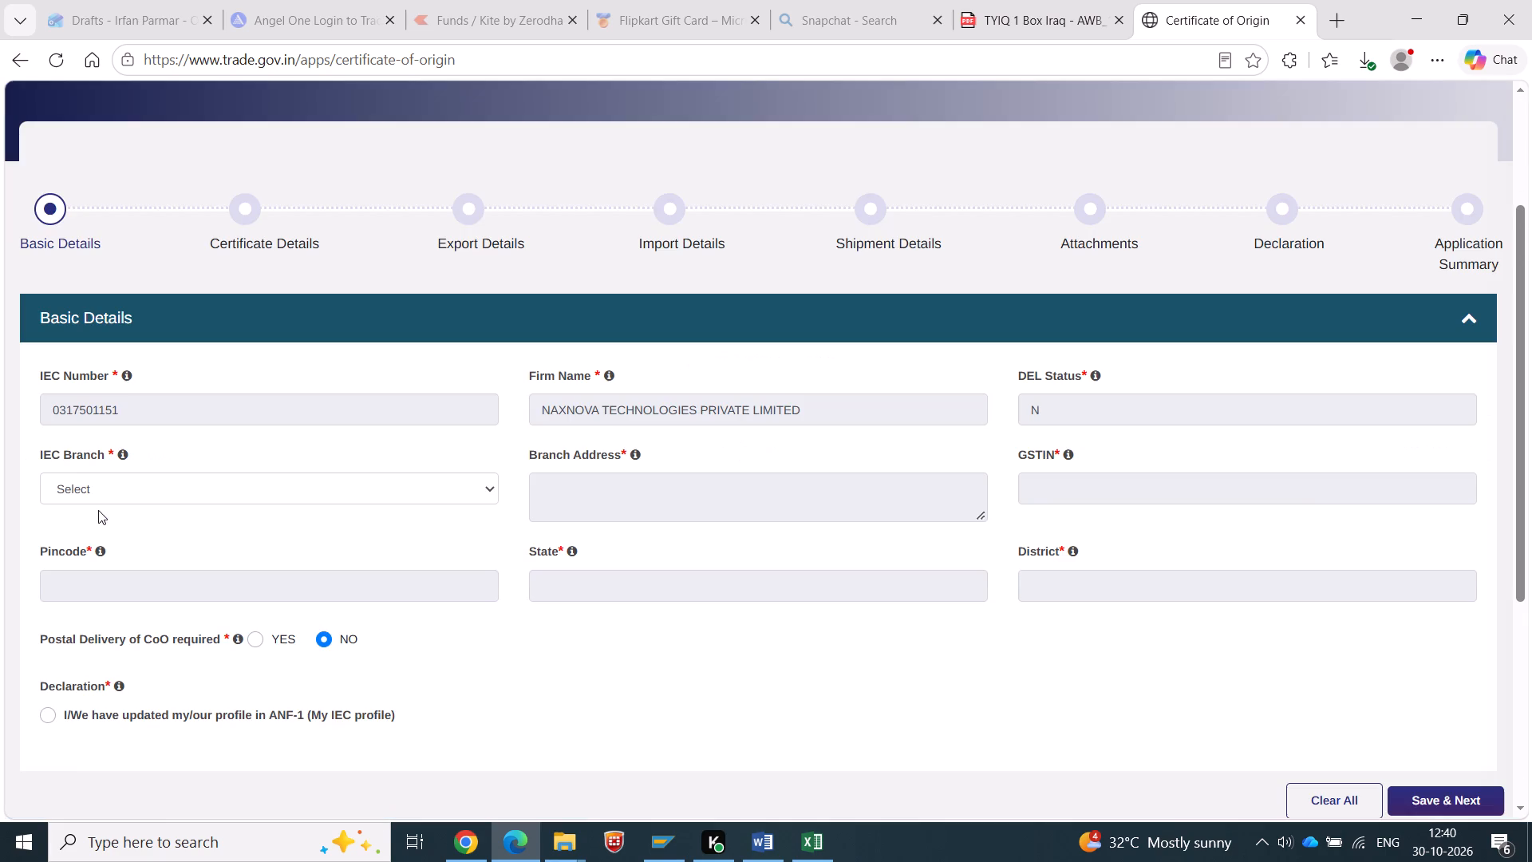
Complete Basic Details with IEC branch 001 in Palghar, Maharashtra, accept the ANF-1 profile declaration, and save to continue.
scroll(899, 492, "down", 4)
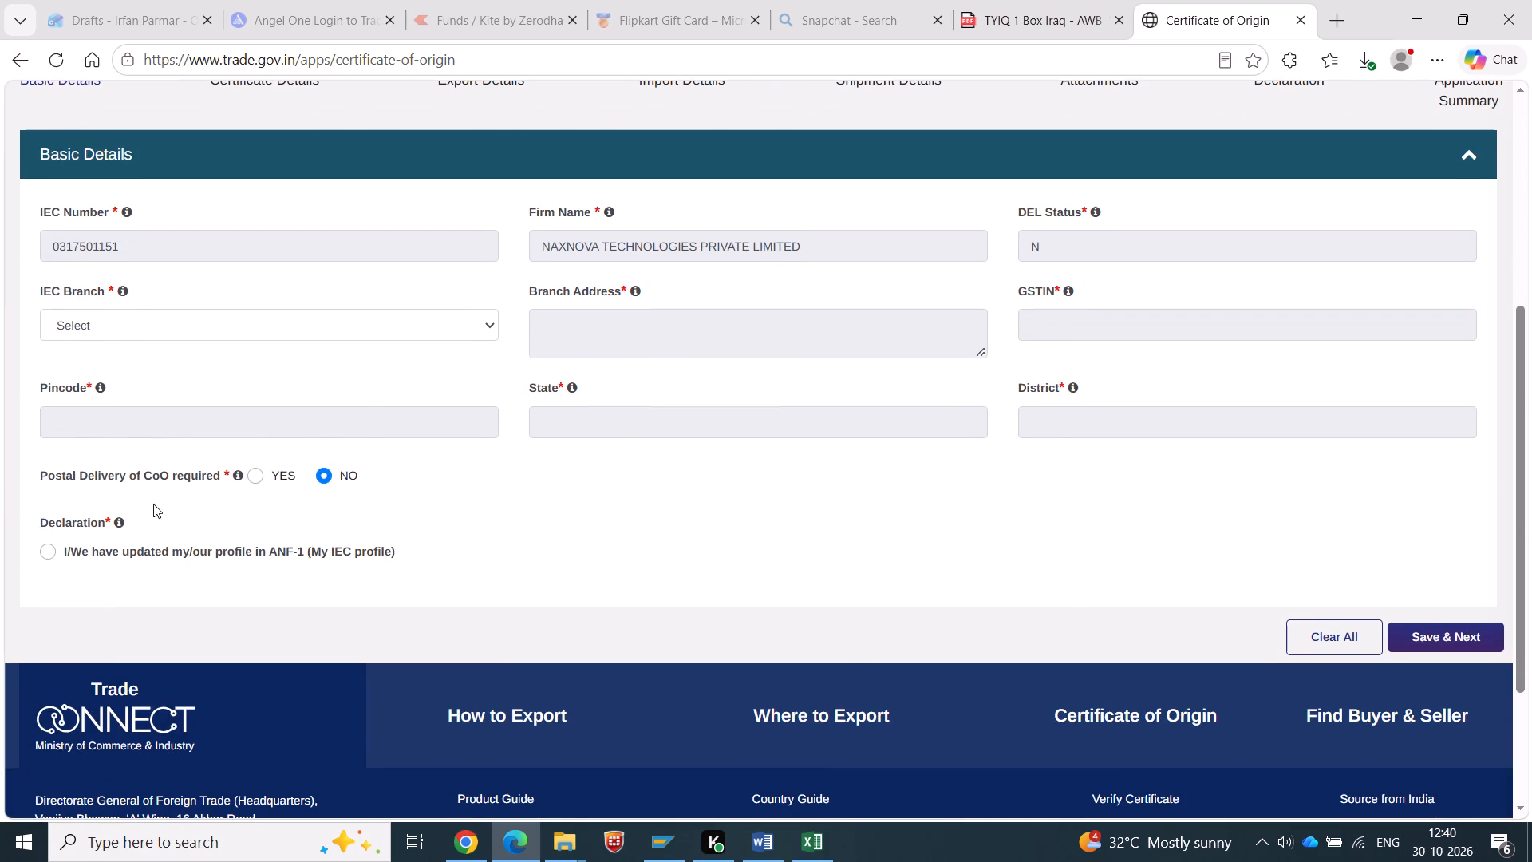
left_click(229, 310)
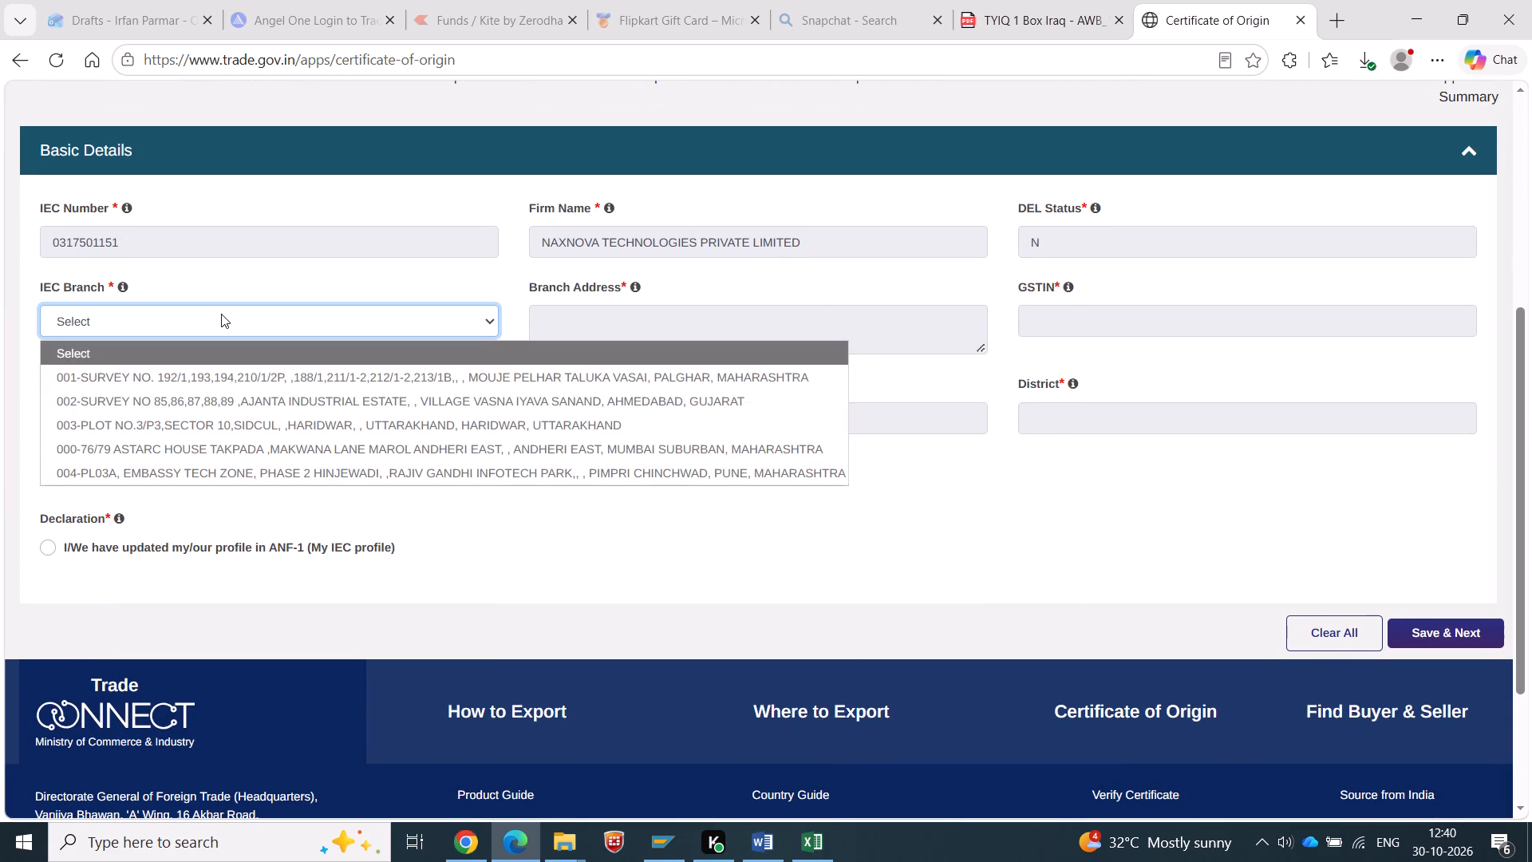
left_click(212, 370)
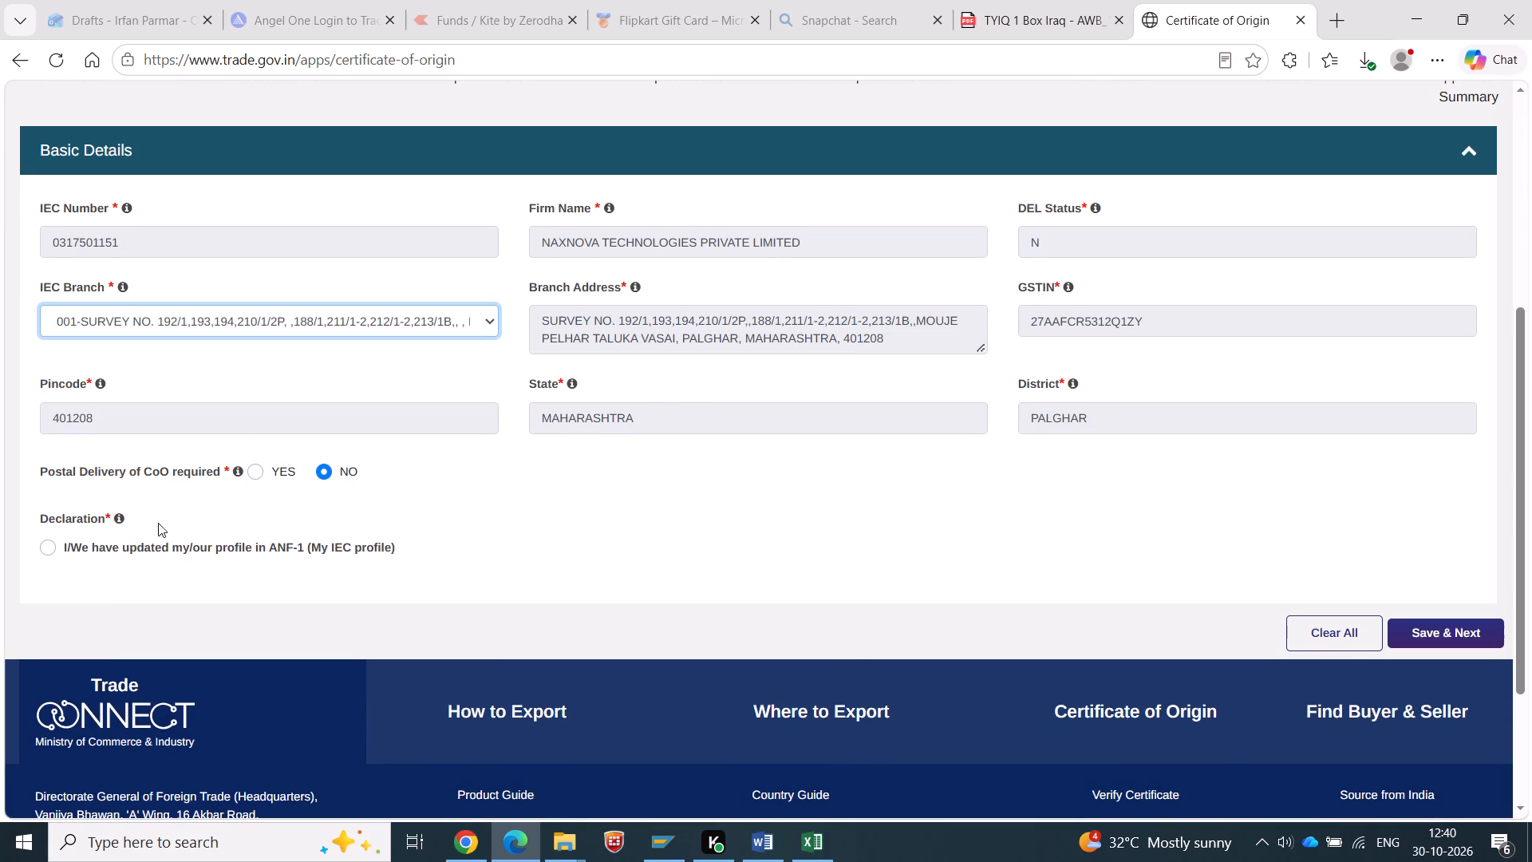
left_click(49, 548)
left_click(1437, 639)
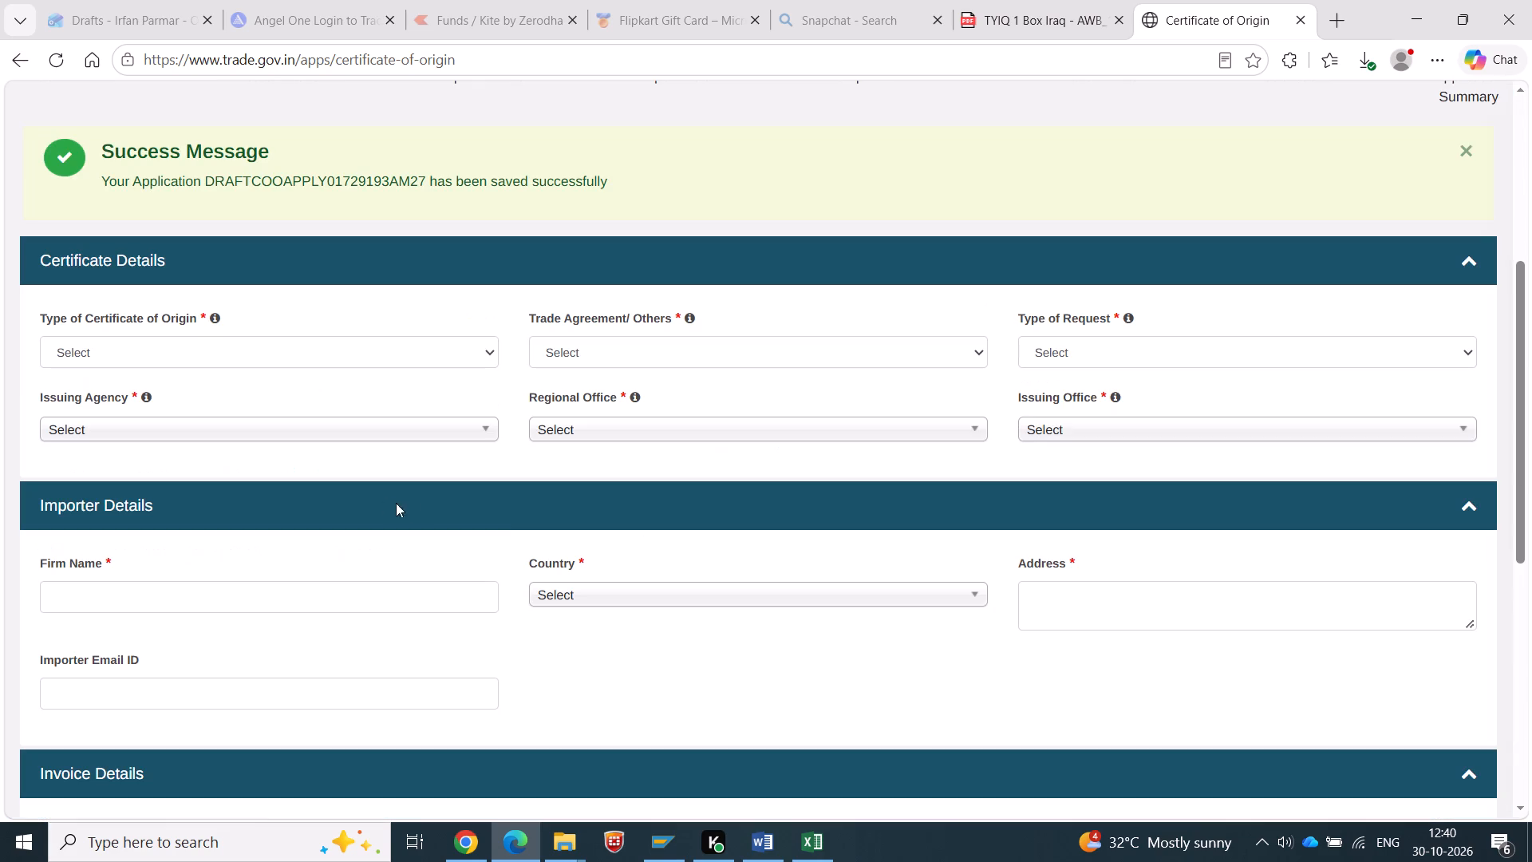
Set the certificate type to Non Preferential CoO, trade agreement to Non Preferential, and request type to Normal CoO.
left_click(145, 350)
left_click(136, 408)
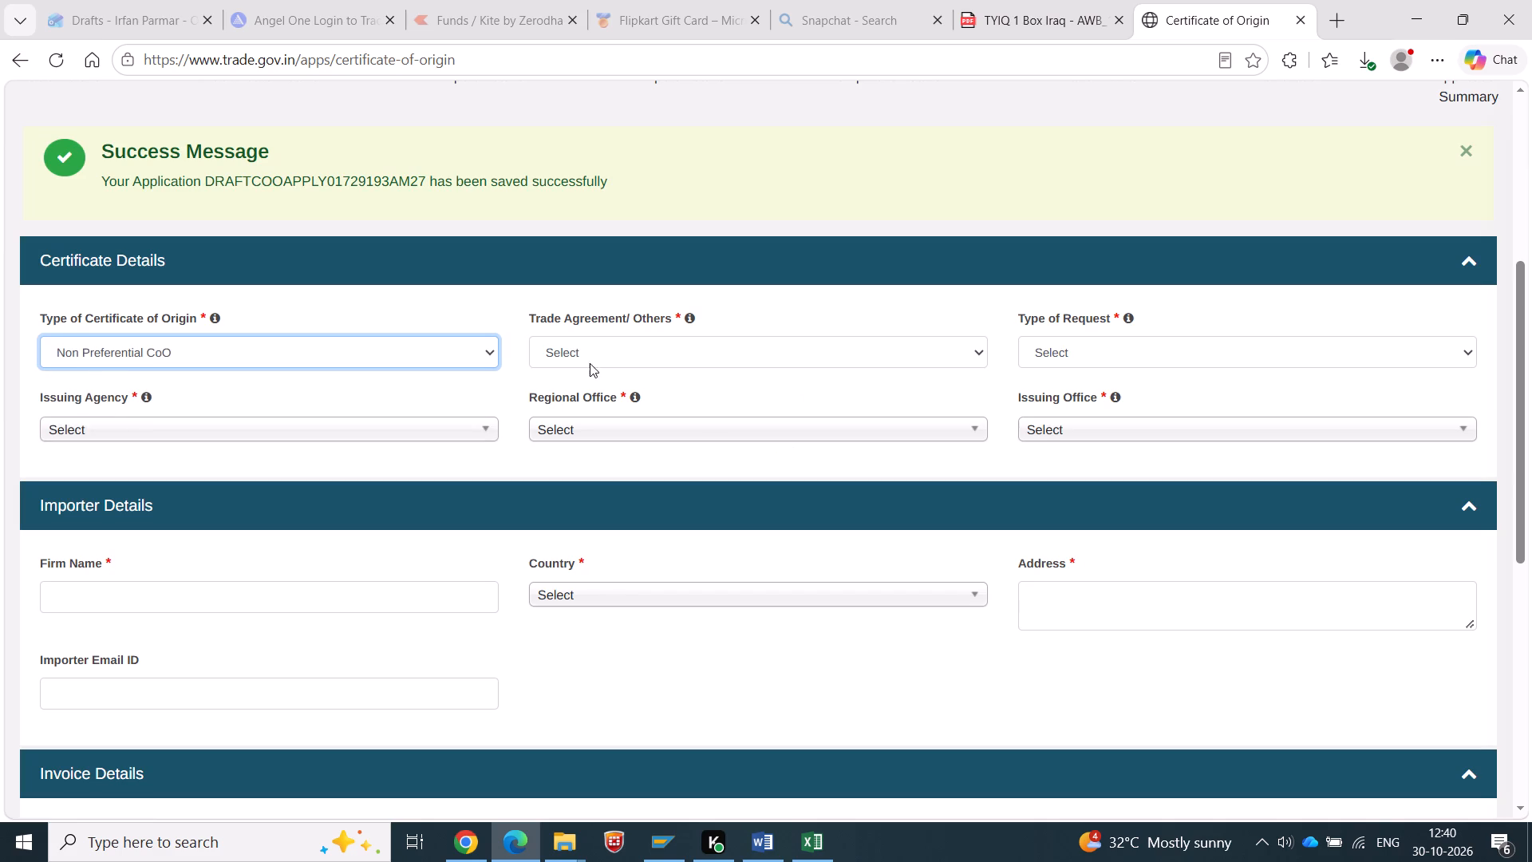
left_click(598, 354)
left_click(597, 410)
left_click(1177, 354)
left_click(1095, 425)
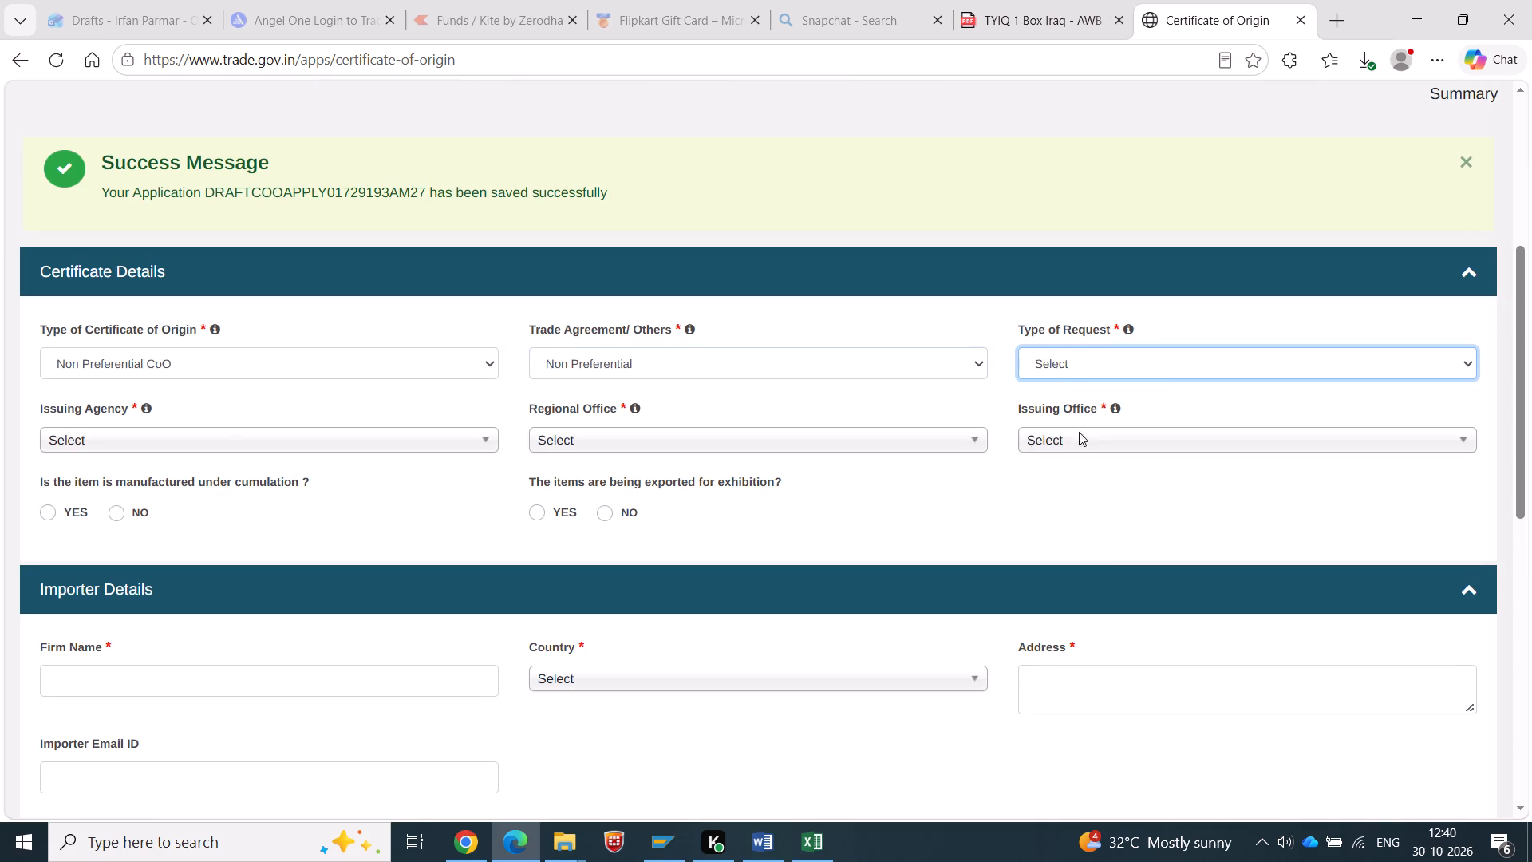
Choose Bombay Chamber of Commerce and Industry as the issuing agency, regional office and issuing office.
left_click(167, 438)
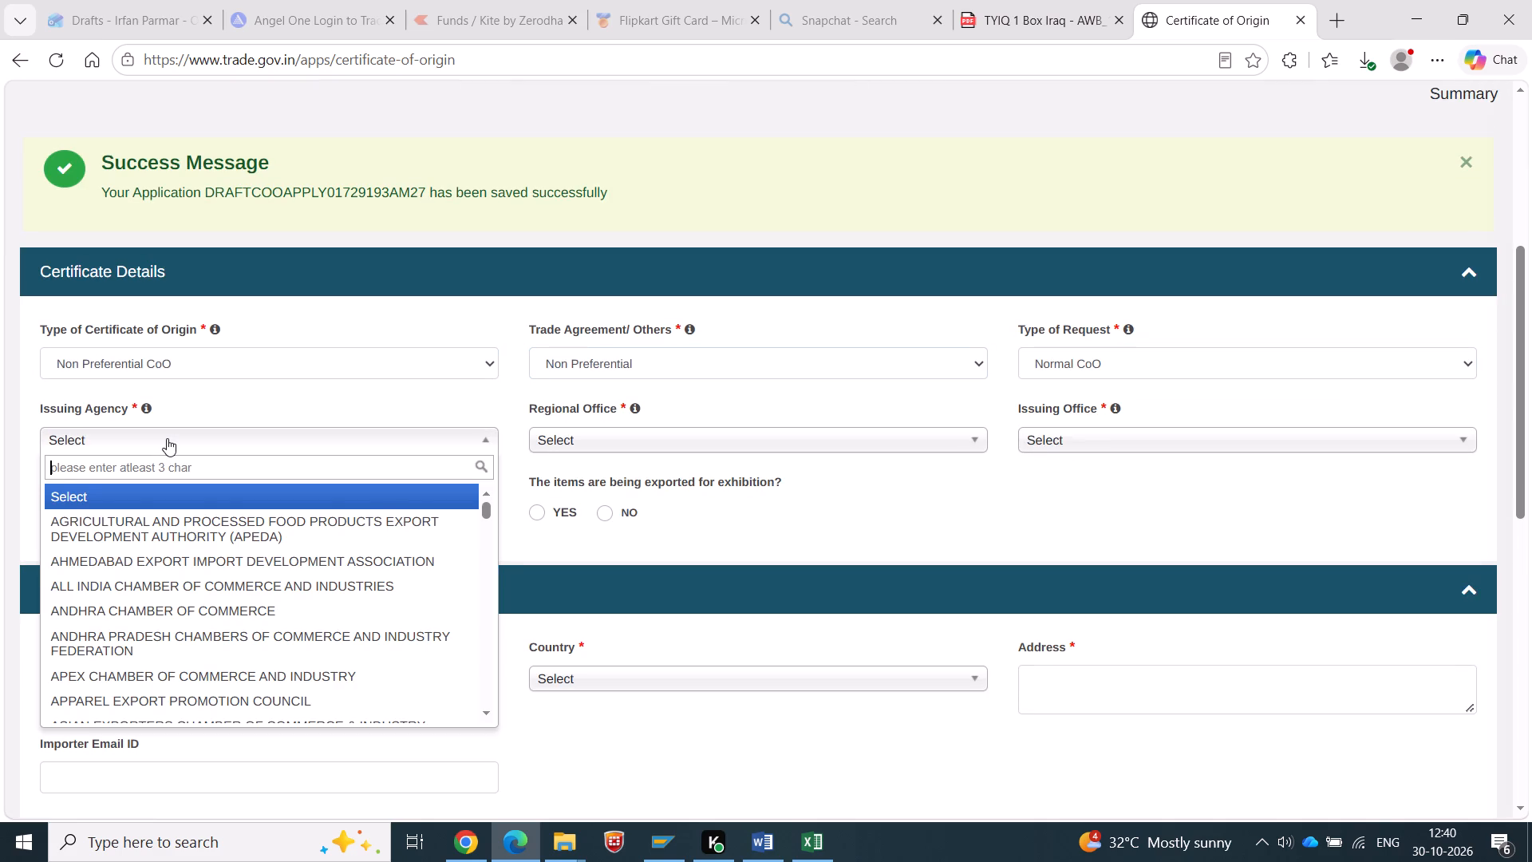
type("bomb")
key("Tab")
left_click(635, 433)
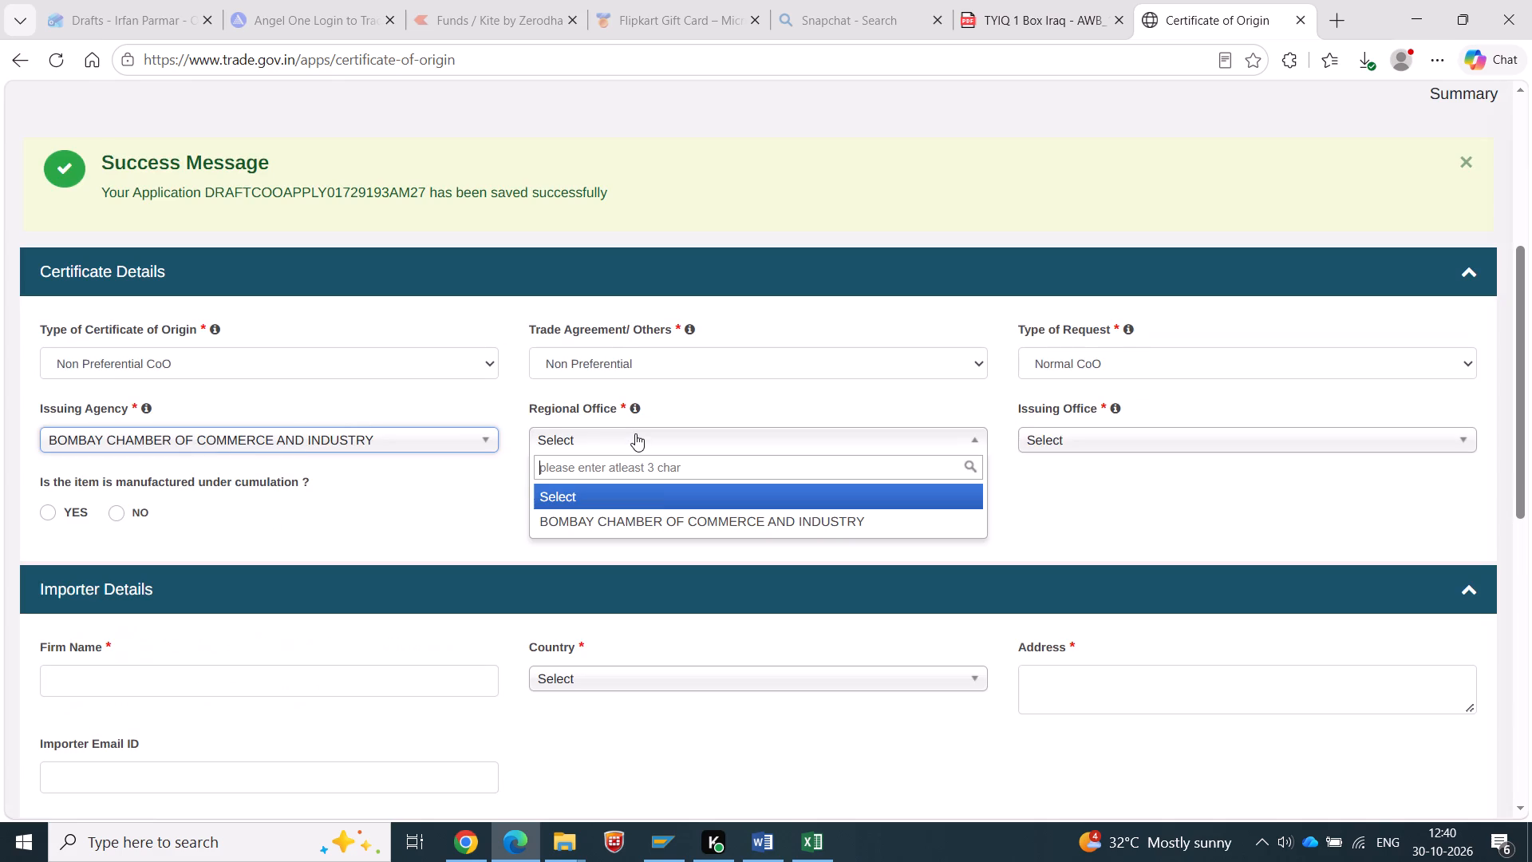
left_click(664, 534)
left_click(670, 524)
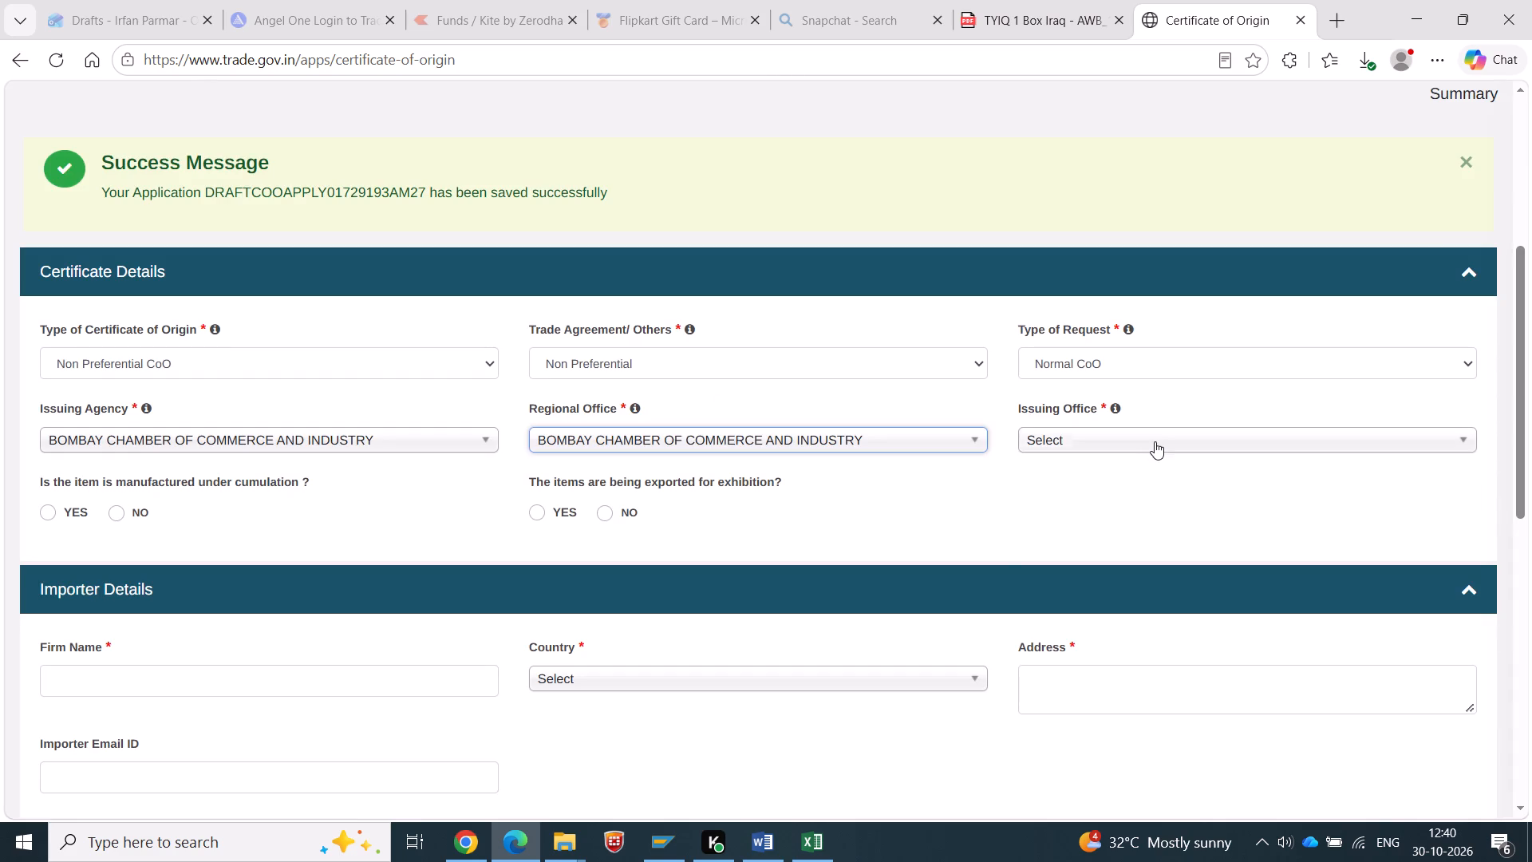
left_click(1155, 441)
left_click(1159, 523)
left_click(930, 524)
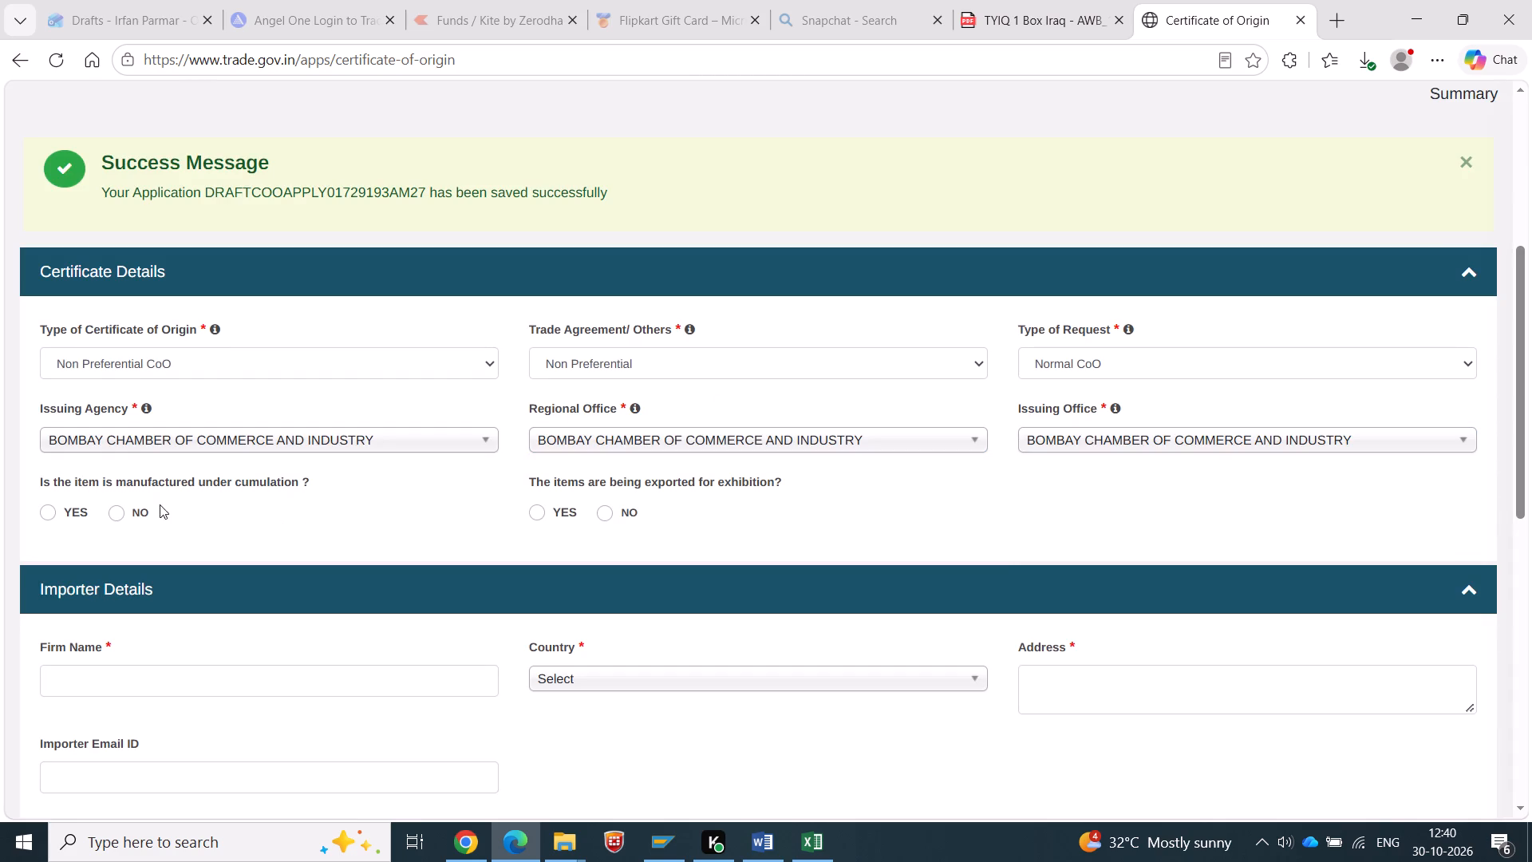
Answer No to both the manufactured-under-cumulation and exported-for-exhibition questions.
left_click(116, 510)
left_click(602, 514)
left_click(715, 516)
Copy the consignee name, Toyota Al- Iraq Company for Trading and Services of Vehicles Ltd, from the Excel invoice into the importer's Firm Name.
scroll(725, 509, "down", 1)
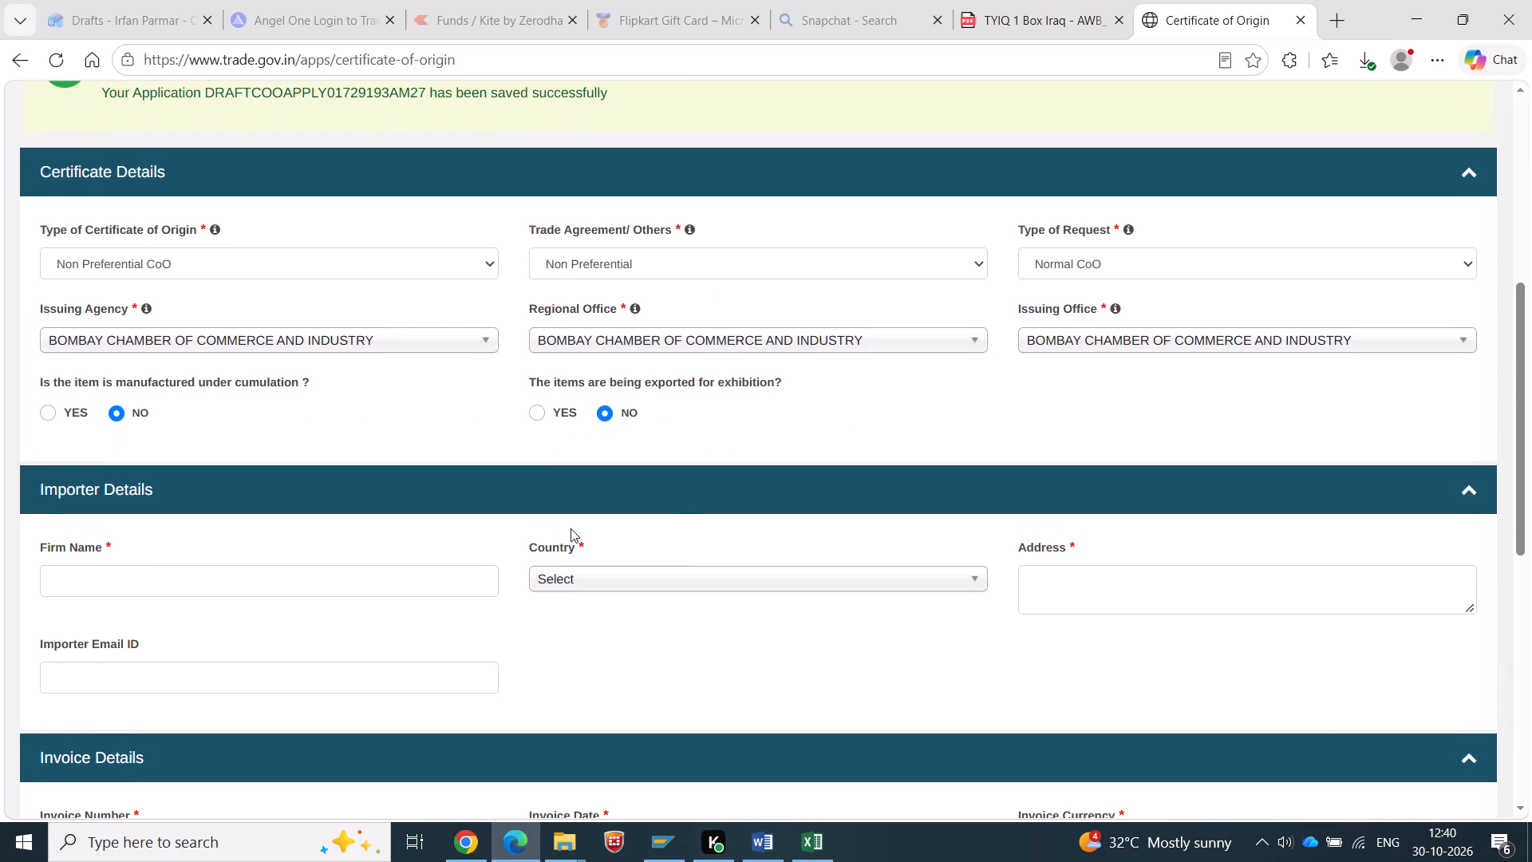
left_click(87, 568)
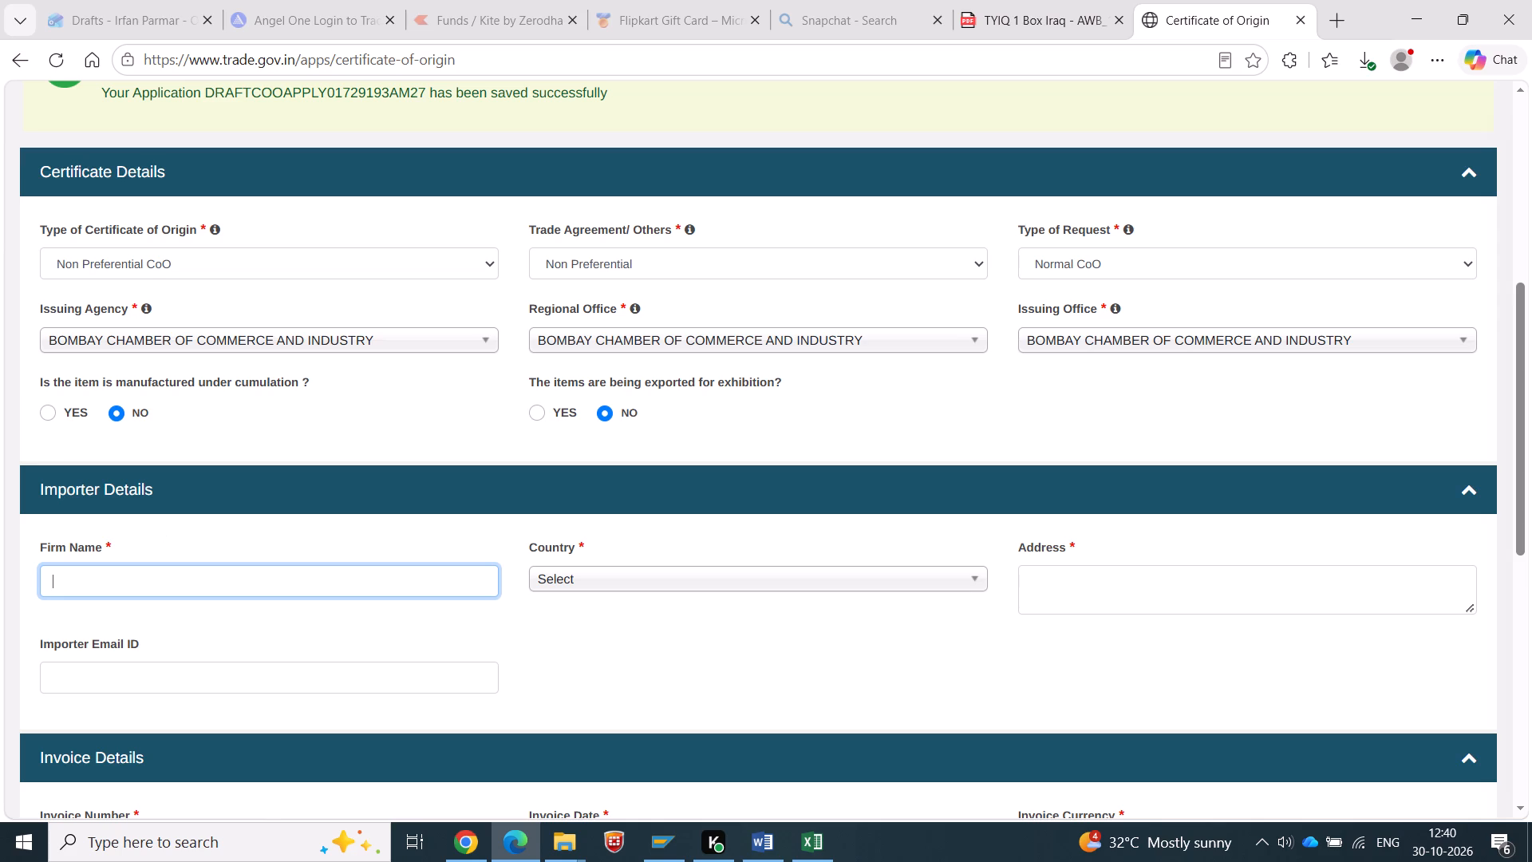
key("alt+Tab")
key("alt+Tab")
key("alt+Tab")
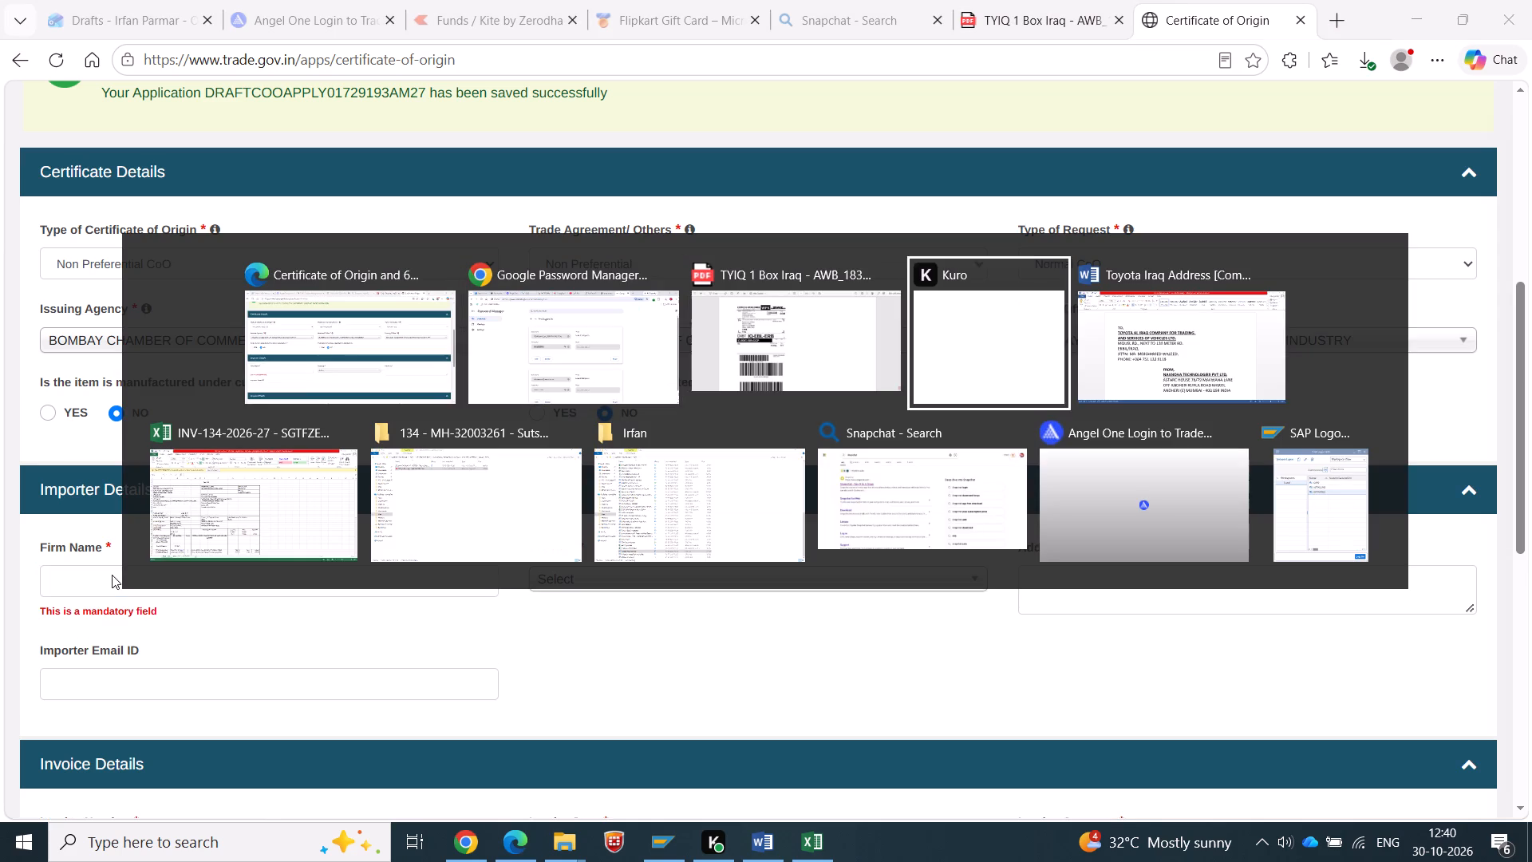
key("alt+Tab")
key("alt+Tab")
left_click(42, 381)
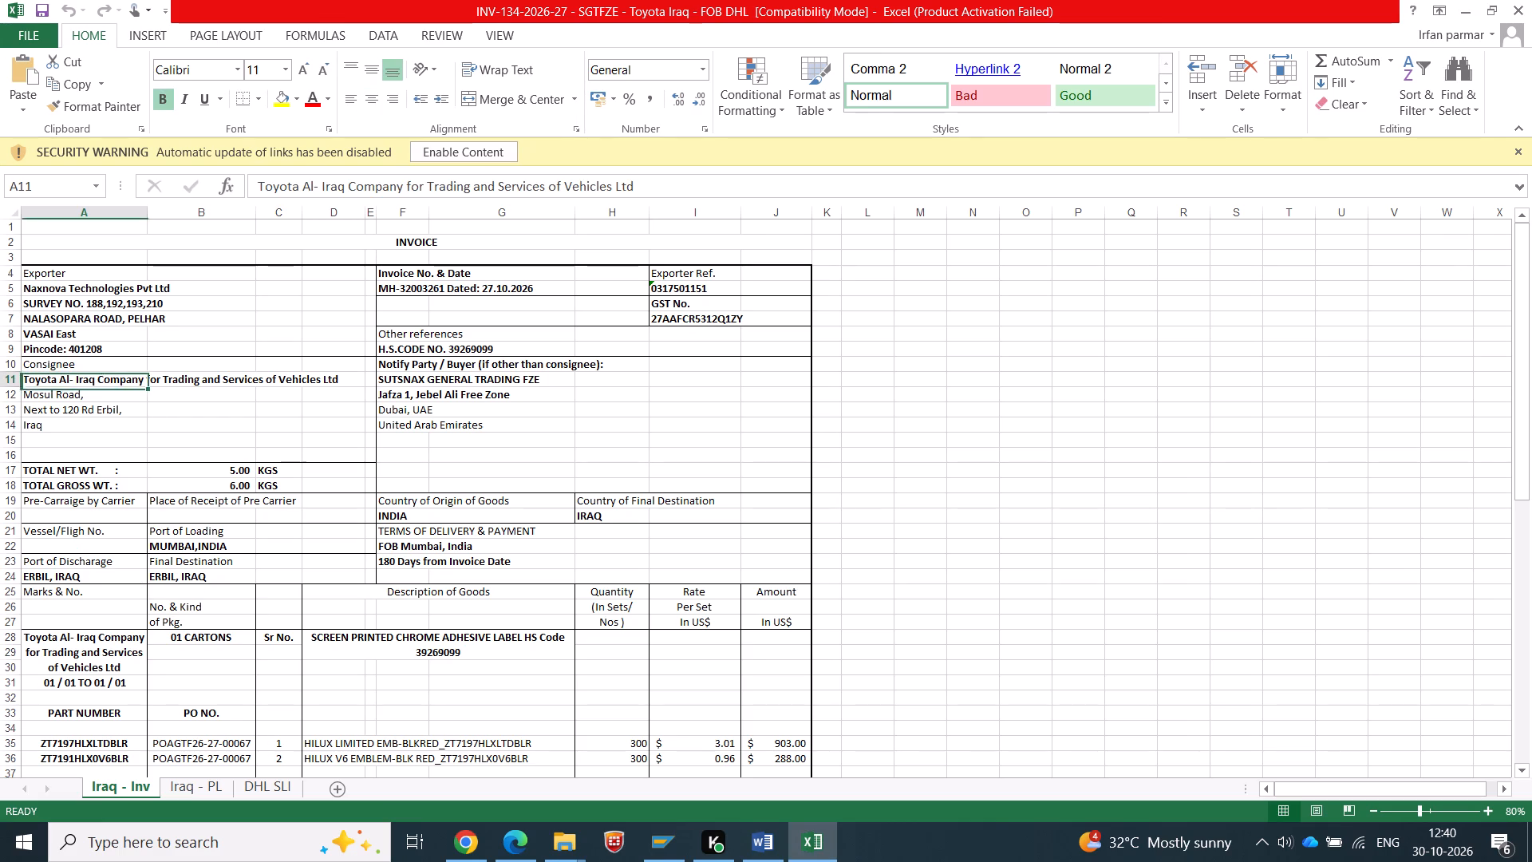
key("ctrl+c")
key("alt+Tab")
key("ctrl+v")
Set the importer's country to Iraq.
left_click(577, 571)
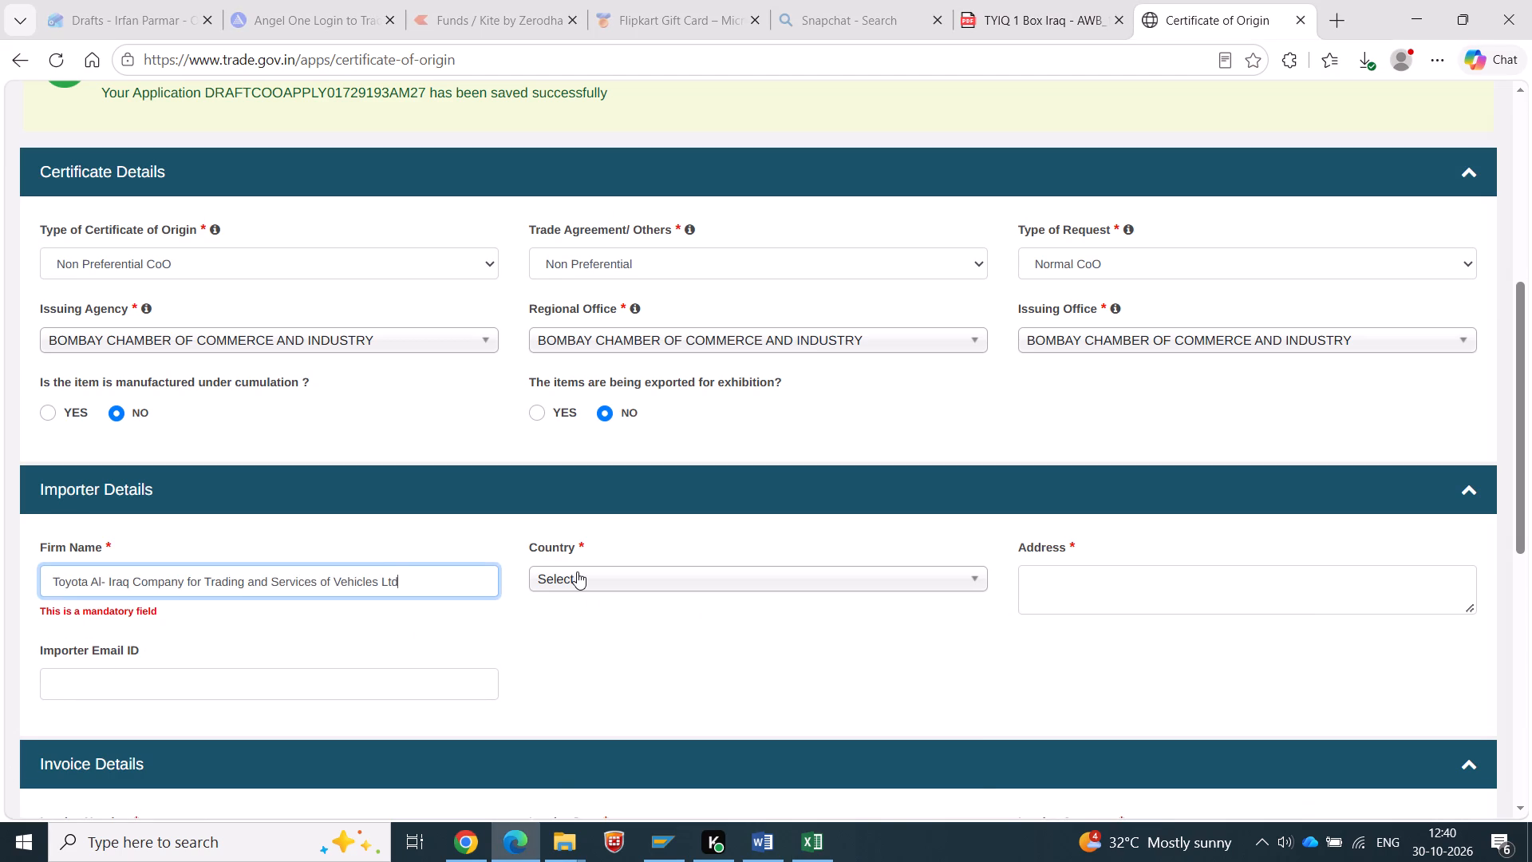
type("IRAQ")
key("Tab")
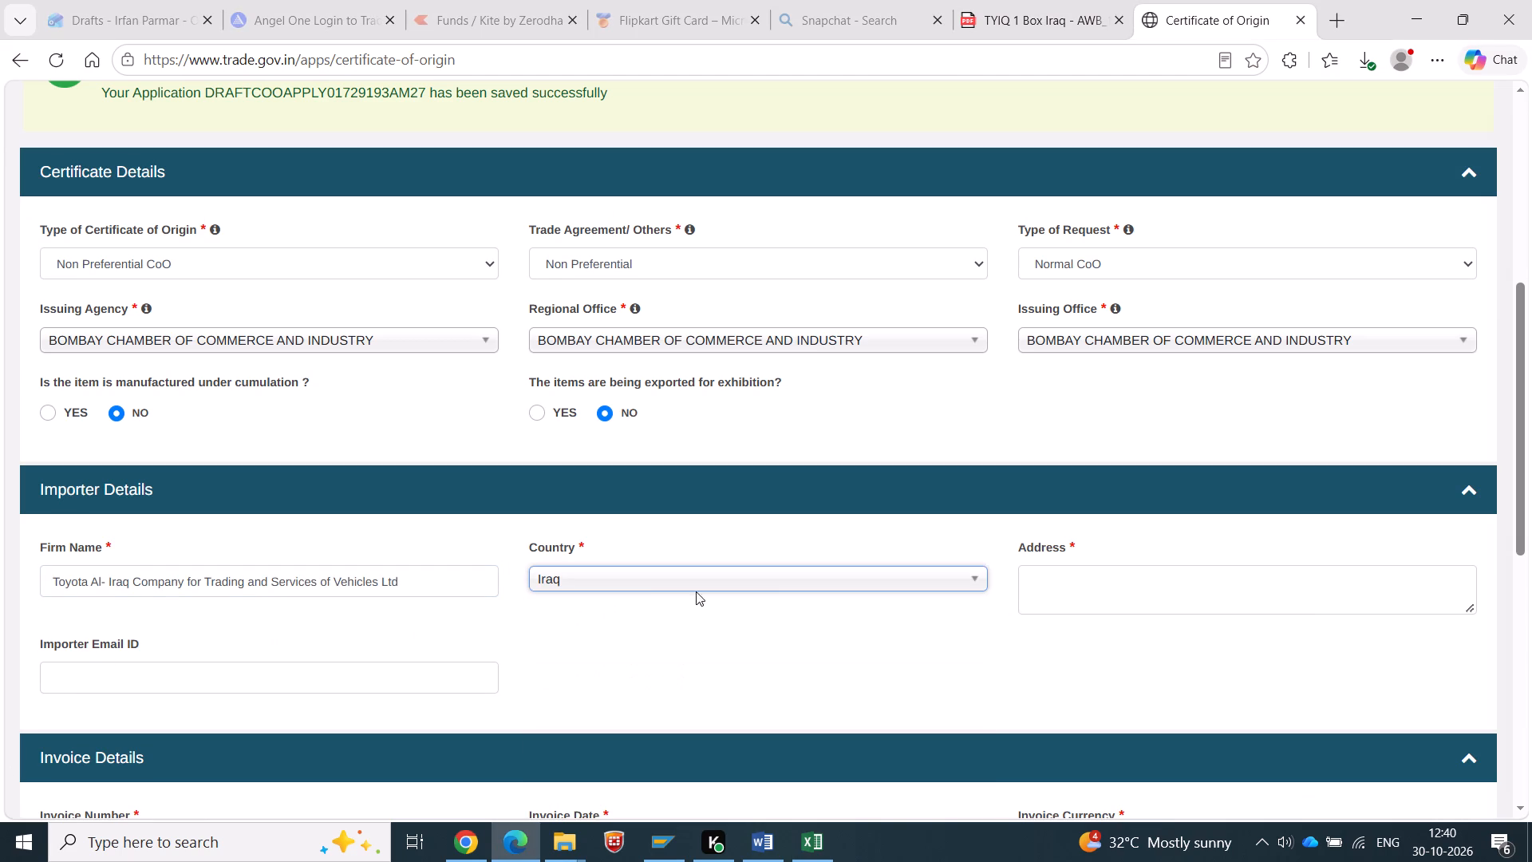
Copy the consignee's address lines from the Excel invoice into the importer's Address on the certificate of origin form.
left_click(1163, 582)
key("alt+Tab")
left_click_drag(41, 394, 37, 426)
key("ctrl+c")
key("alt+Tab")
key("ctrl+v")
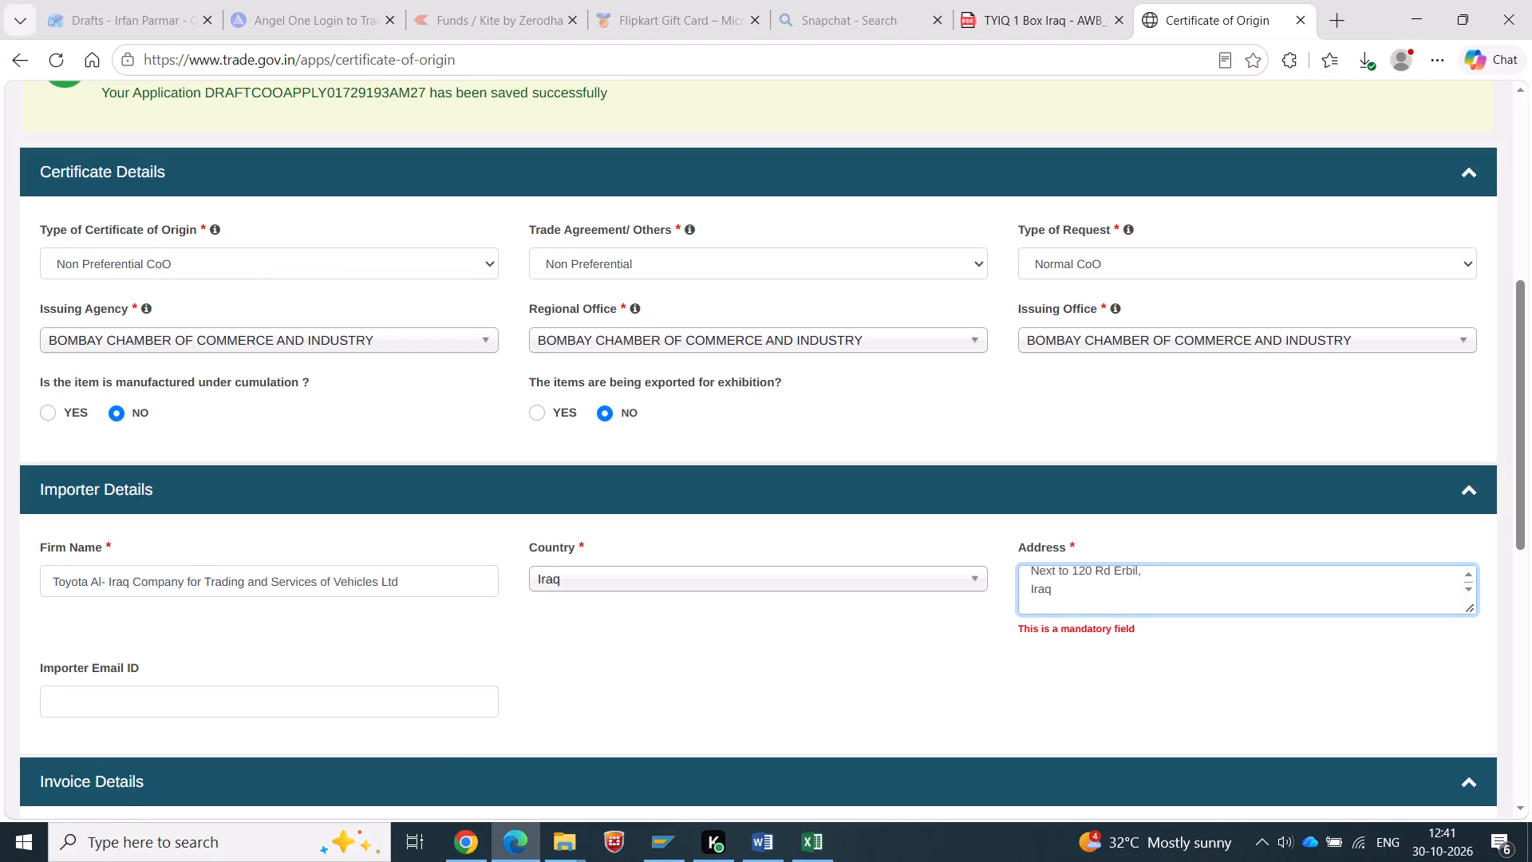
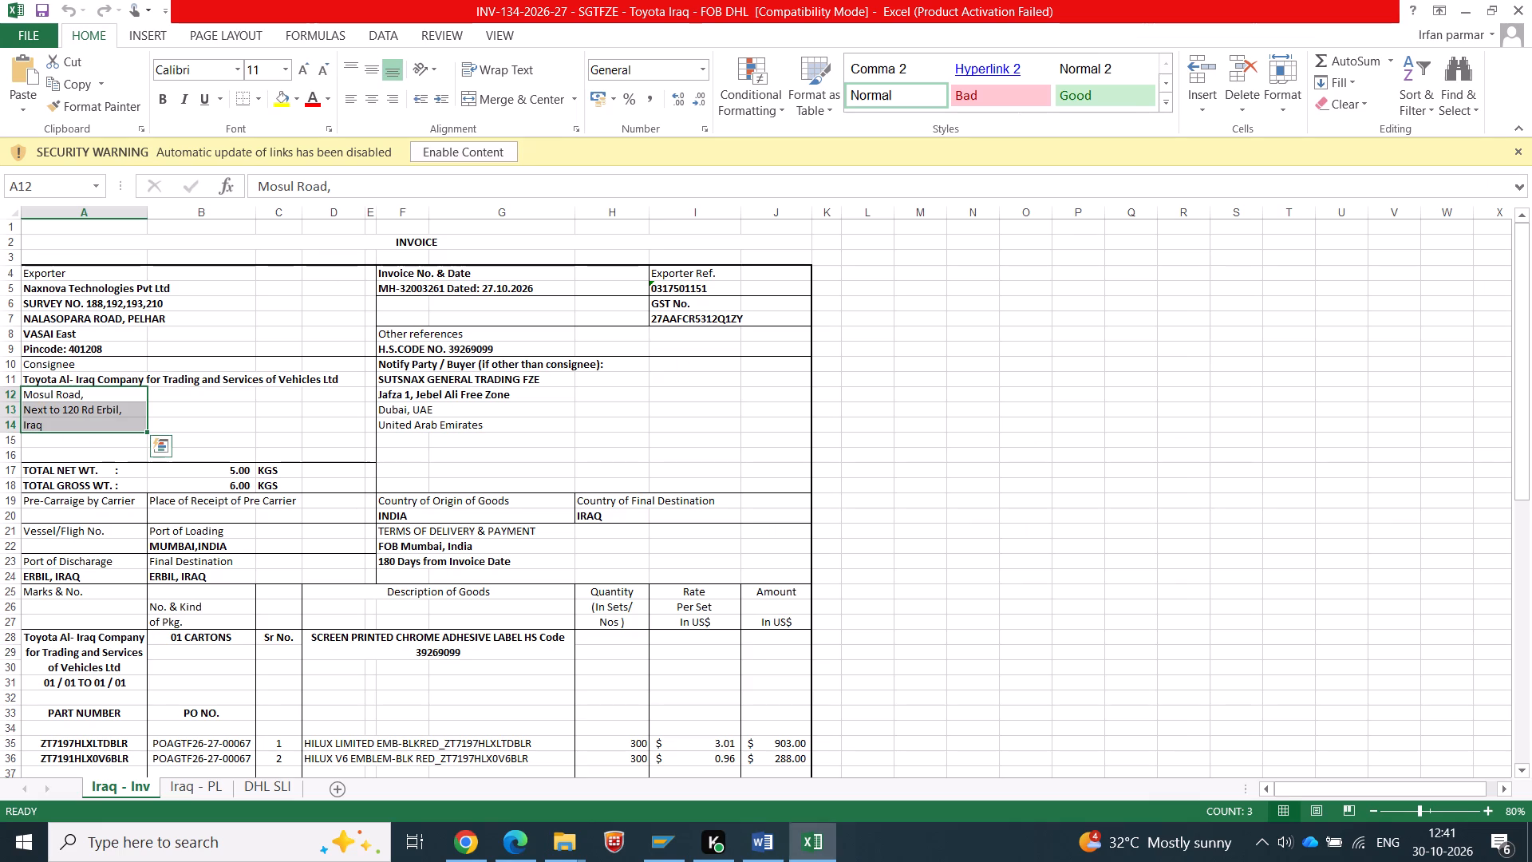
Copy the invoice number MH-32003261 from the Excel invoice into the form's Invoice Number.
left_click(390, 288)
left_click_drag(340, 188, 31, 168)
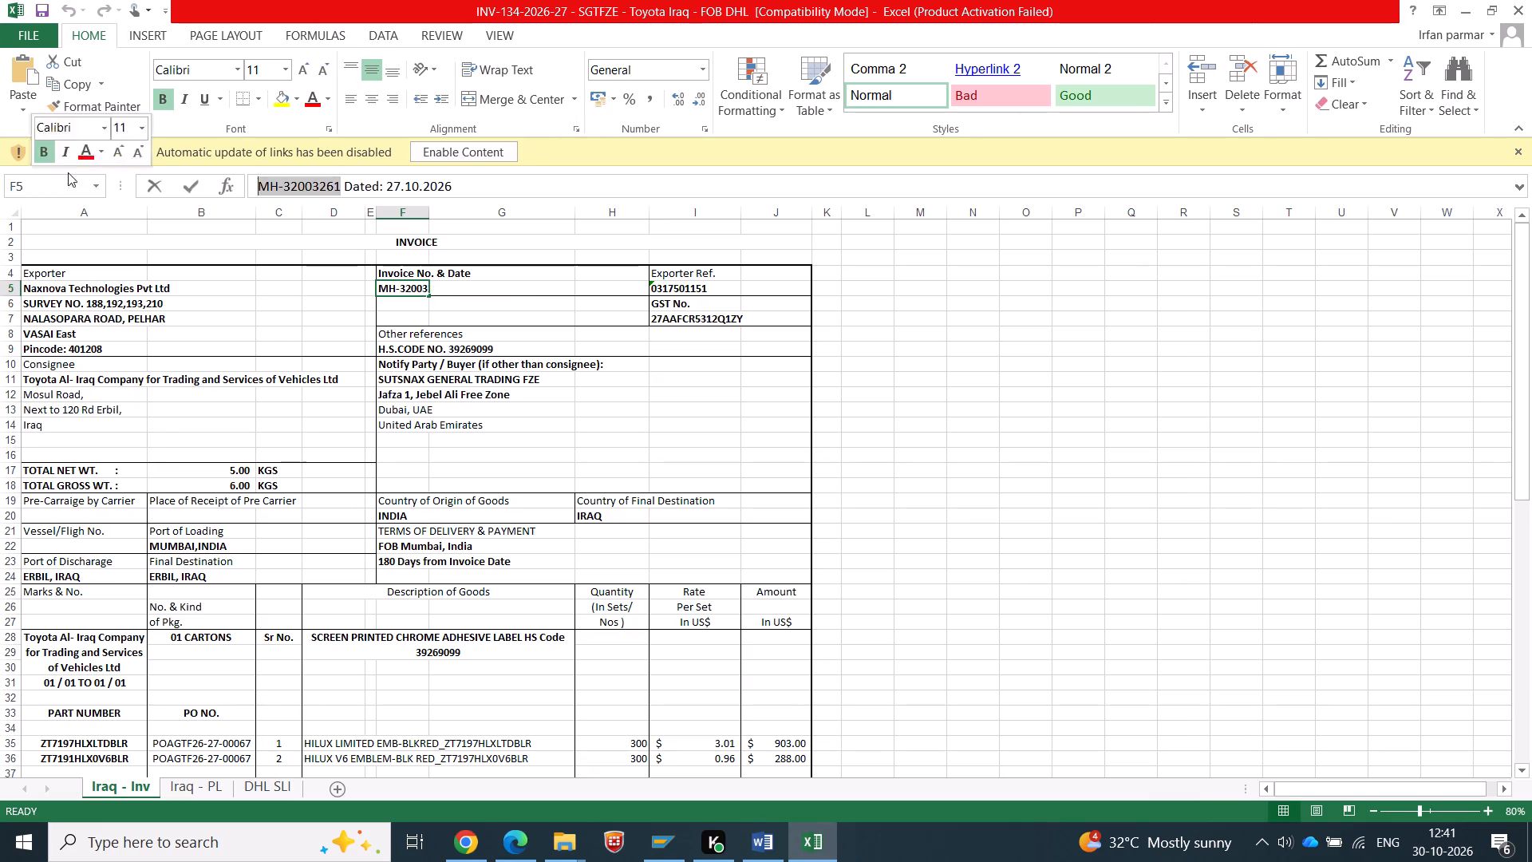
key("ctrl+c")
key("Tab")
key("alt+Tab")
key("ctrl+v")
Set the Invoice Date to 27/10/2026, as given on the Excel invoice.
key("Tab")
key("alt+Tab")
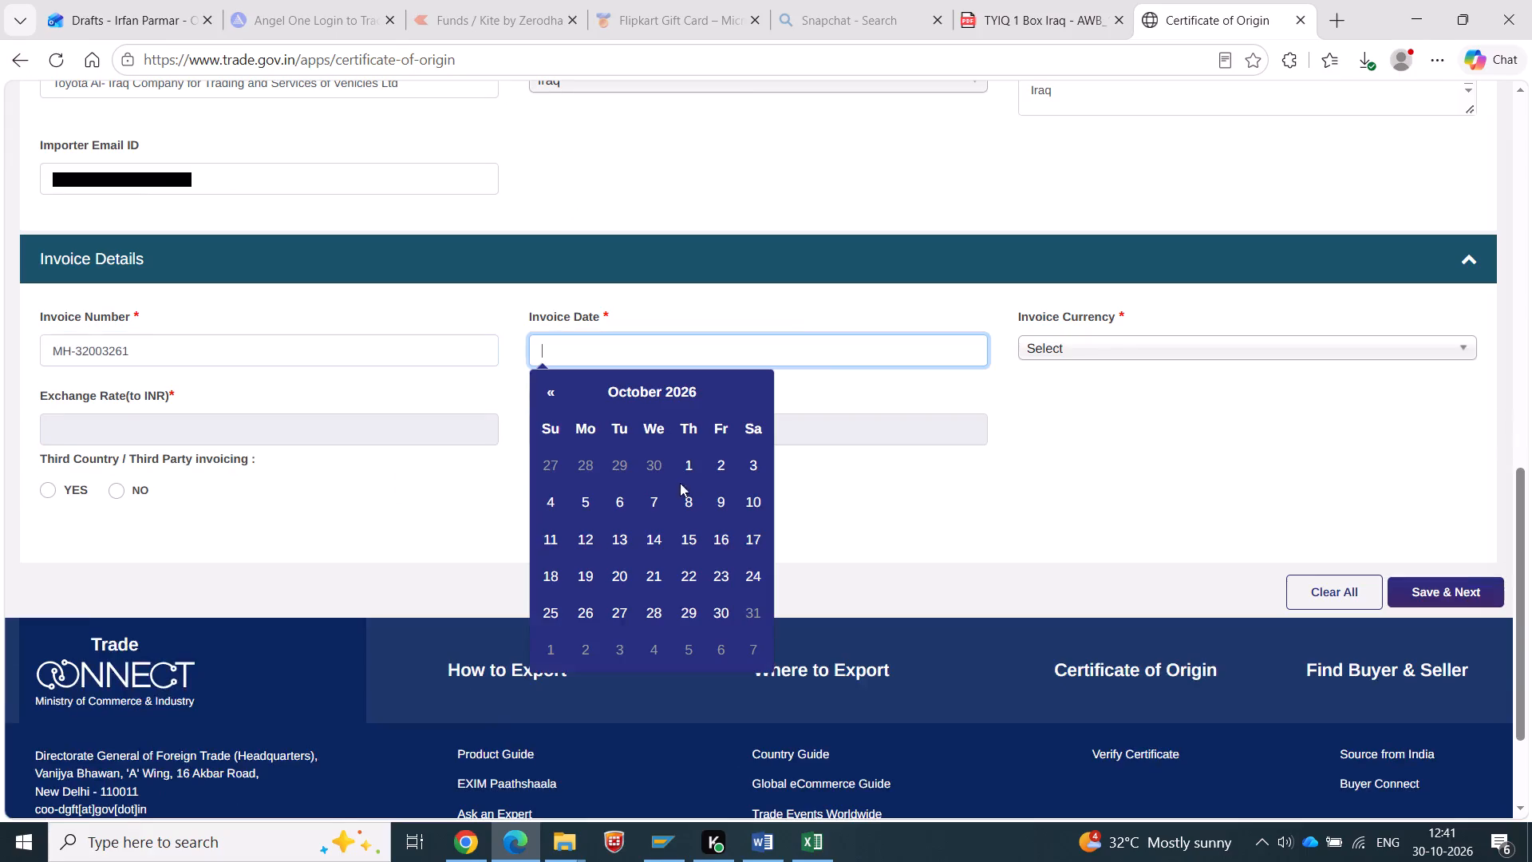
key("alt+Tab")
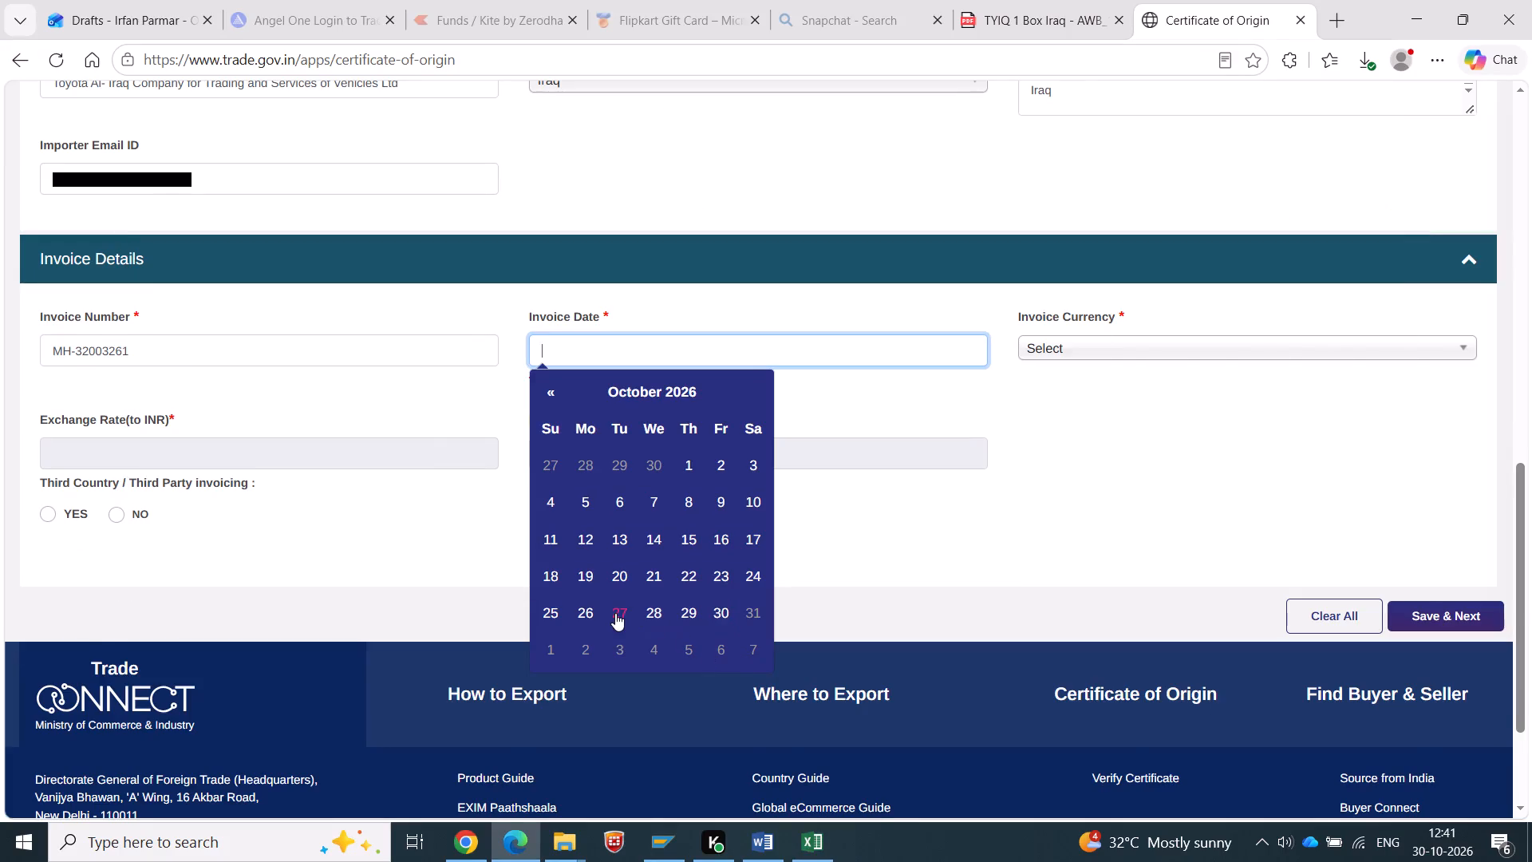
left_click(615, 613)
Set the Invoice Currency to US Dollars.
left_click(1089, 345)
key("i")
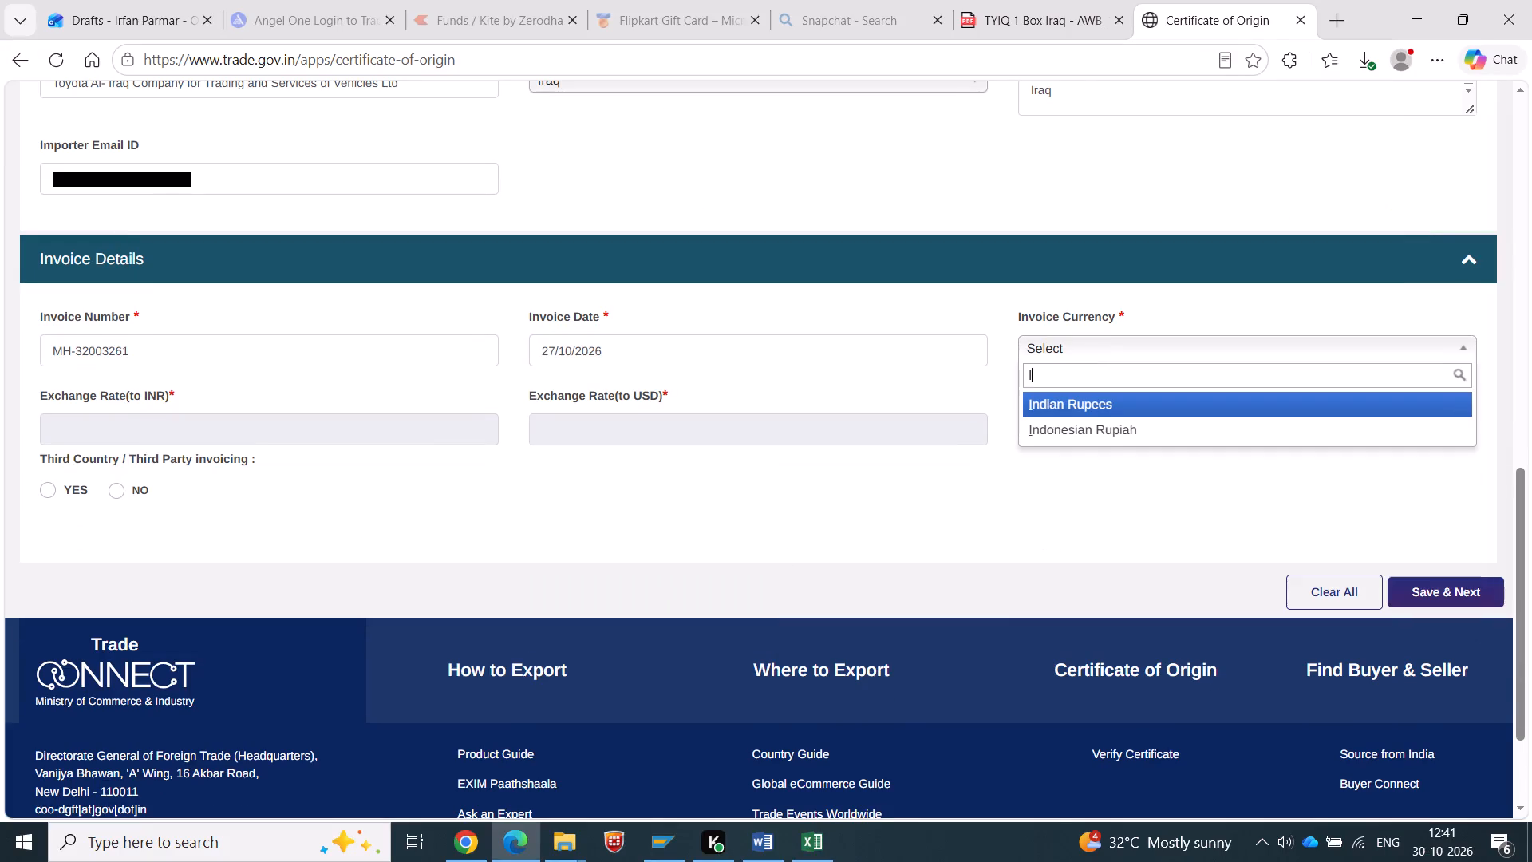
key("BackSpace")
type("US")
left_click(1082, 405)
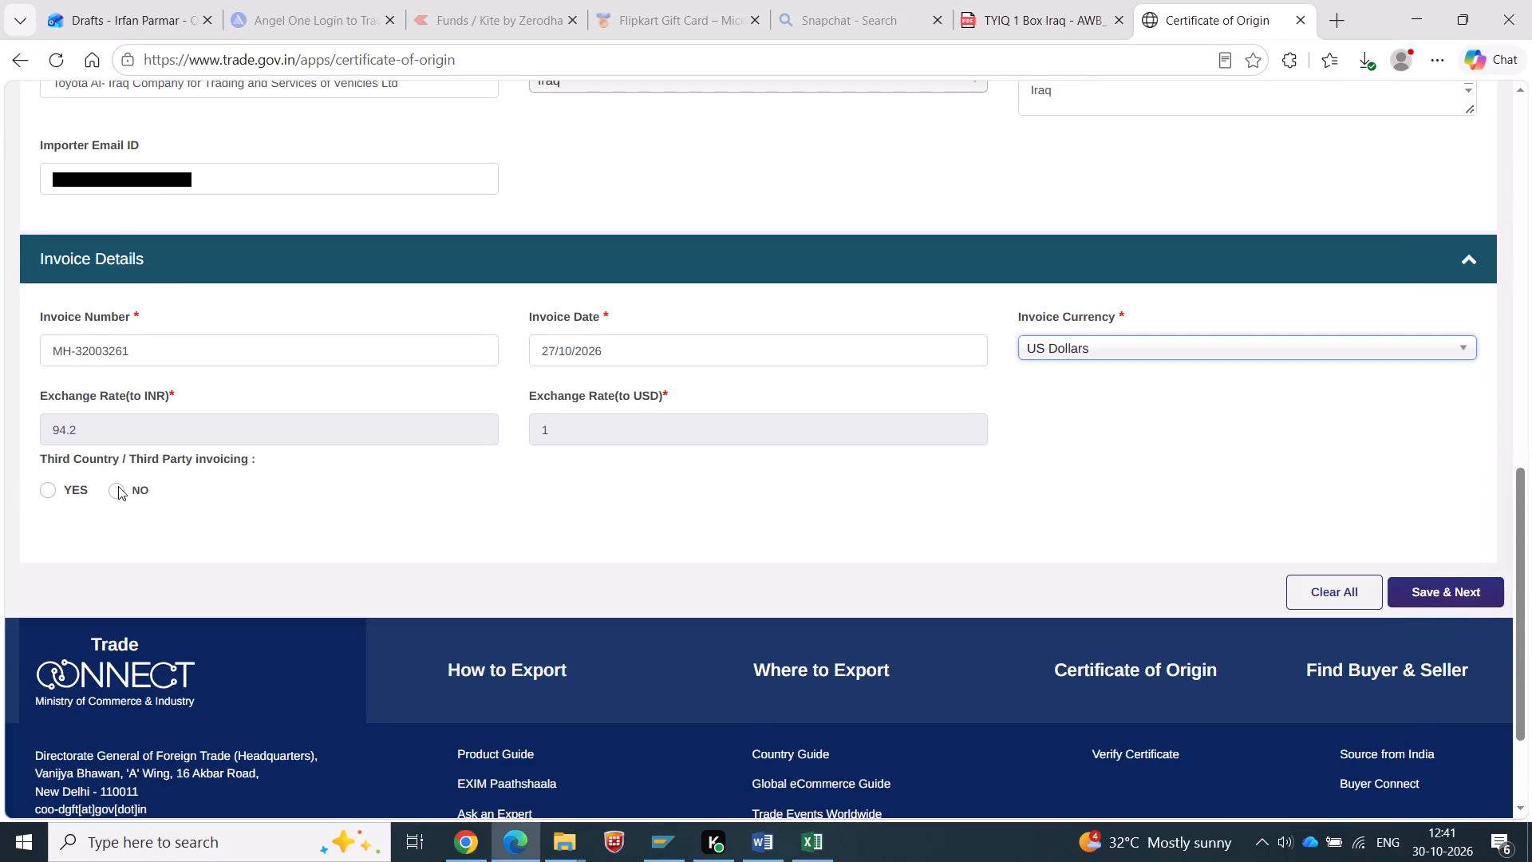
Answer No to third country / third party invoicing and save this section to continue to the export product details.
left_click(118, 486)
left_click(1417, 597)
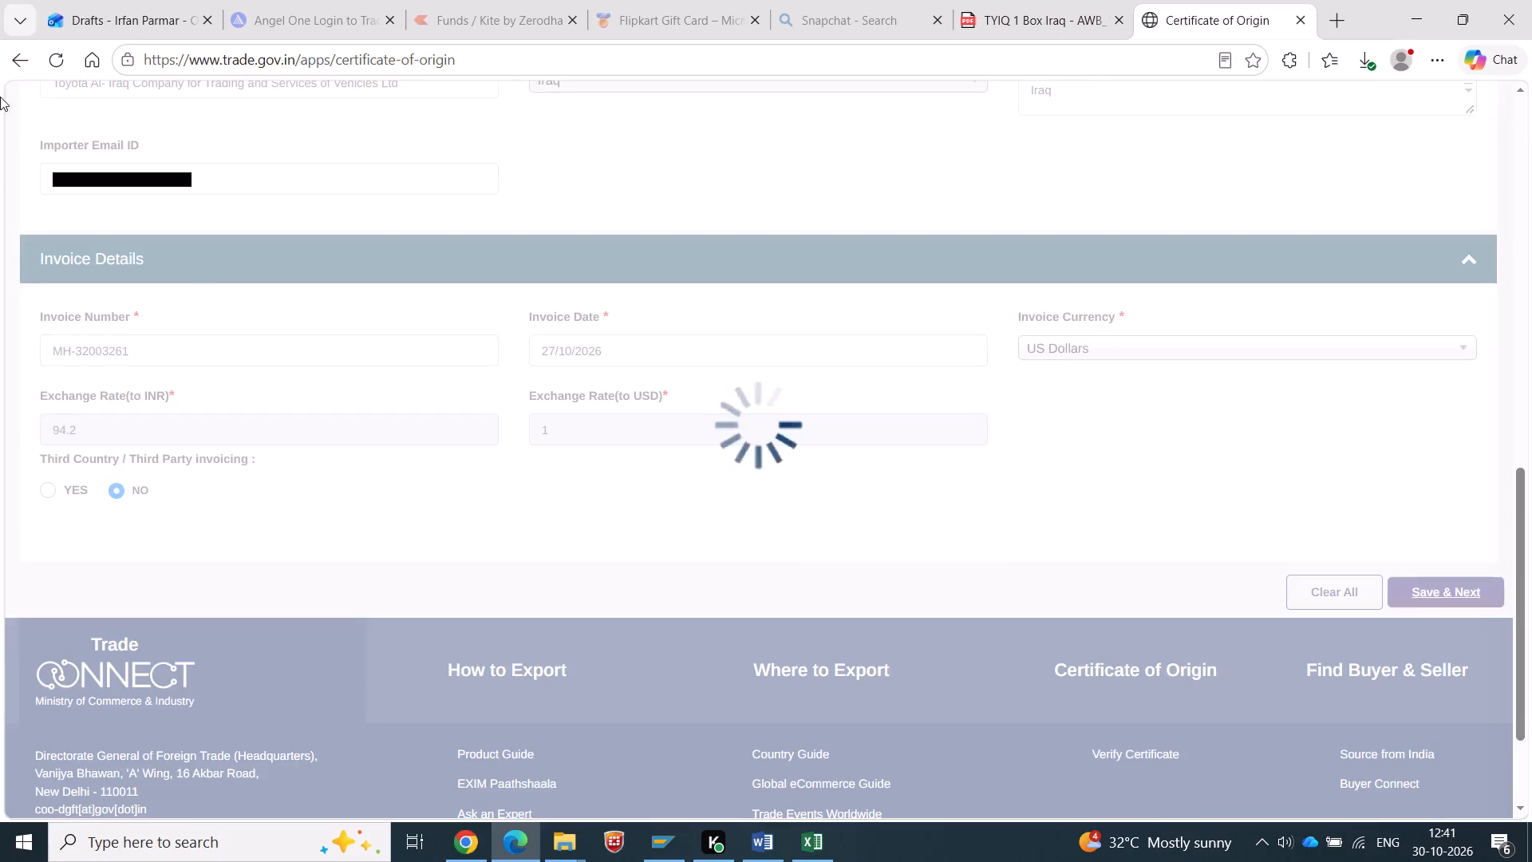
scroll(543, 255, "up", 9)
scroll(544, 287, "down", 3)
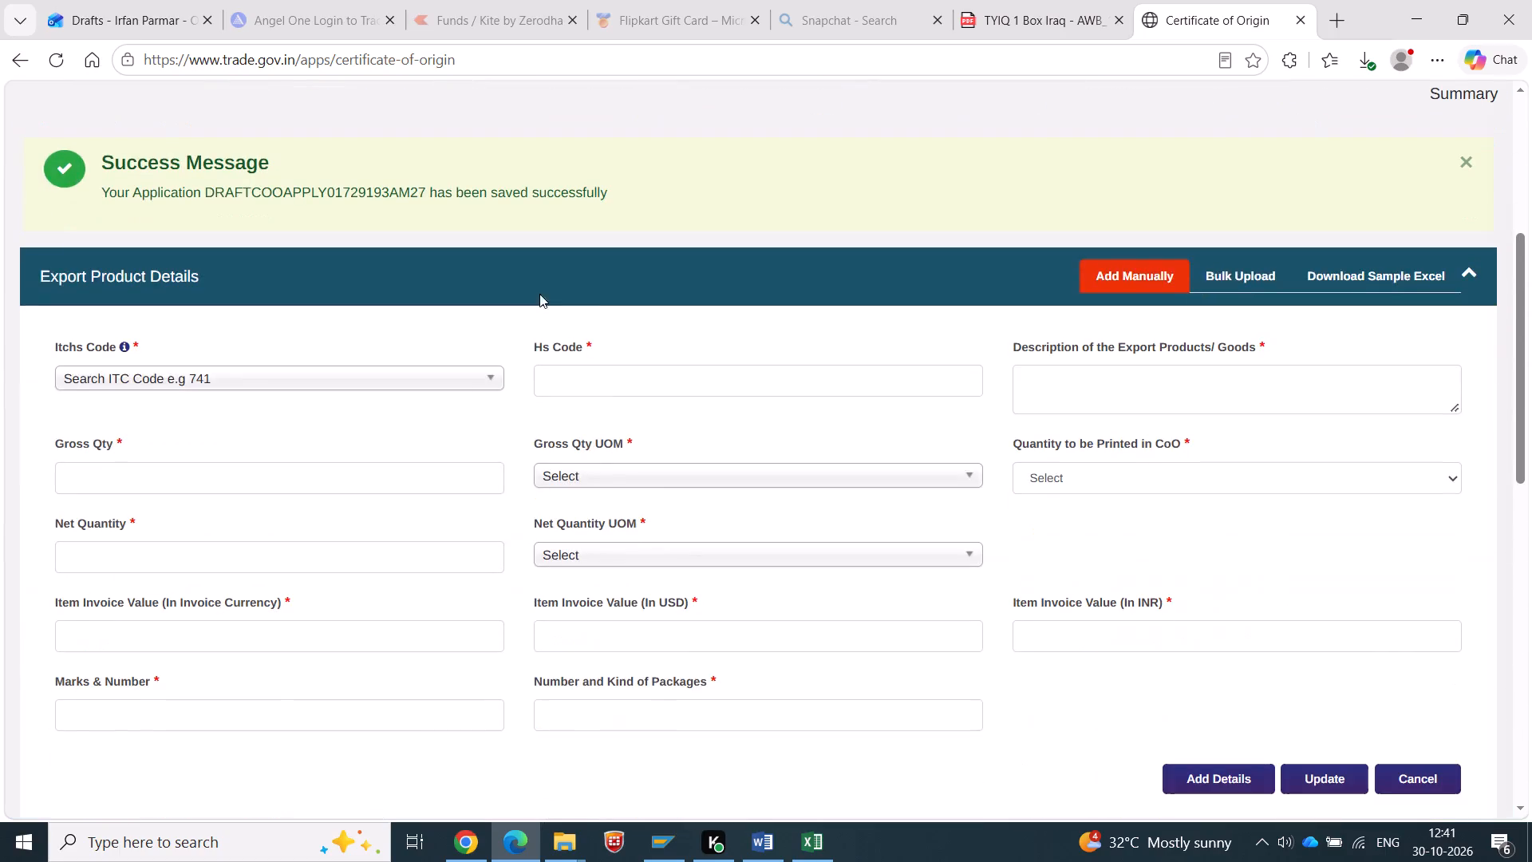
Copy the H.S. code 39269099 from the Excel invoice into both the product's Itchs Code and Hs Code.
key("alt+Tab")
left_click(403, 350)
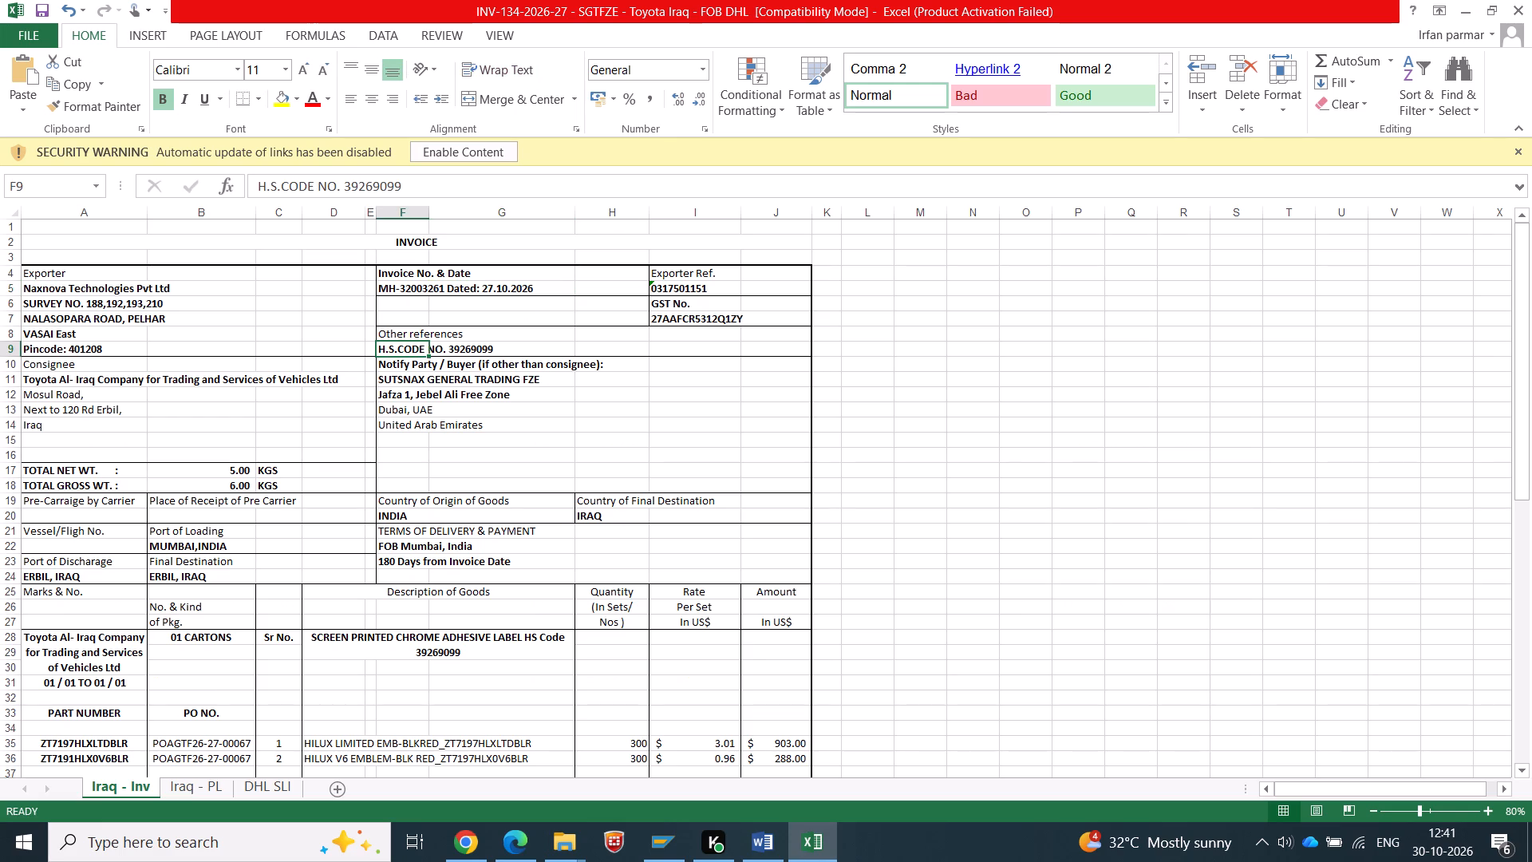
left_click_drag(403, 195, 345, 192)
key("ctrl+c")
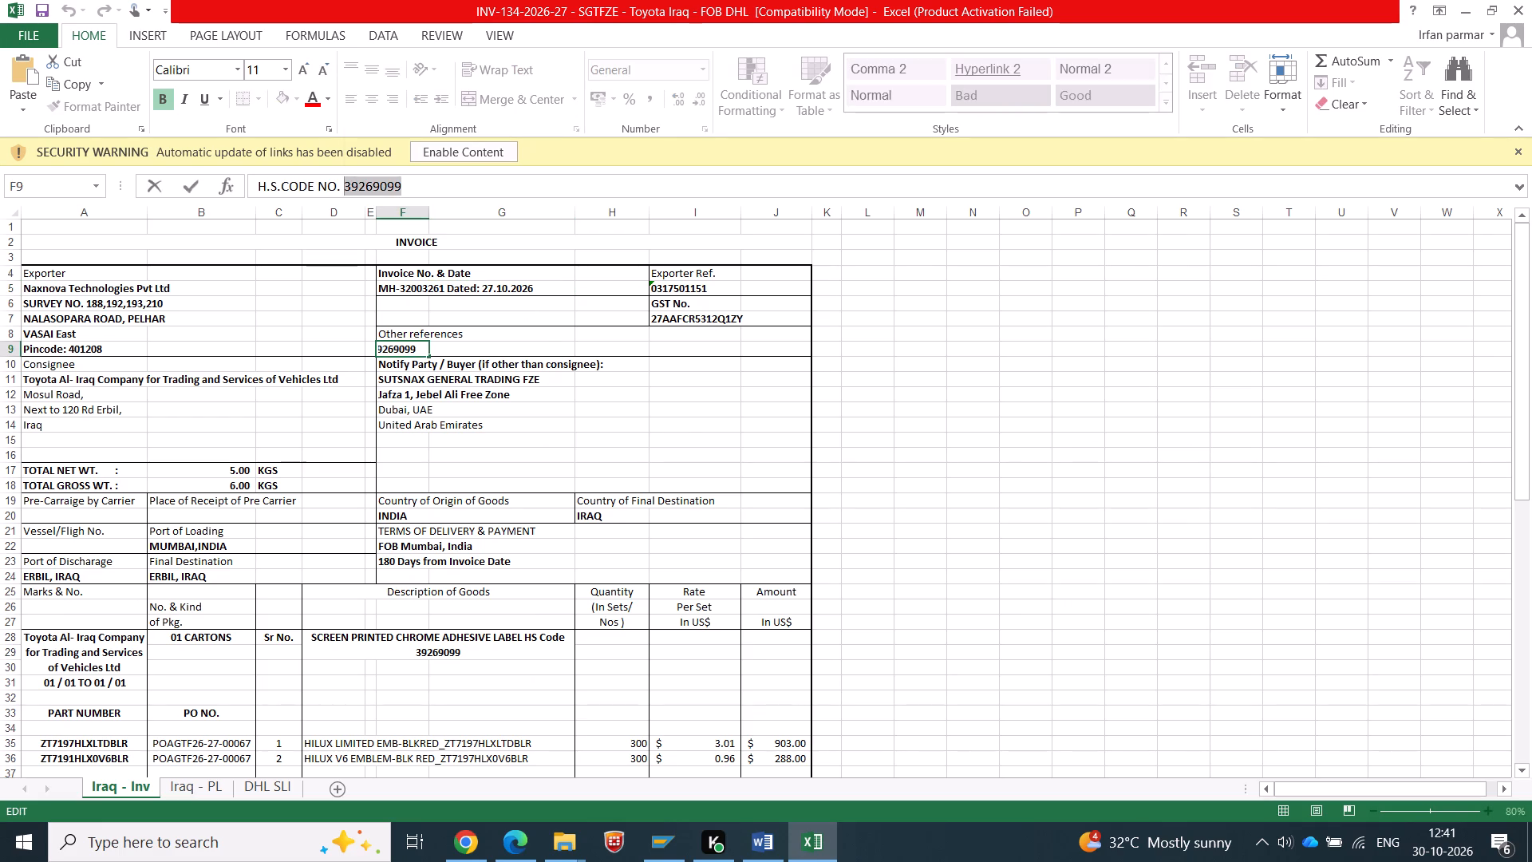
key("Tab")
key("alt+Tab")
left_click(132, 371)
key("ctrl+v")
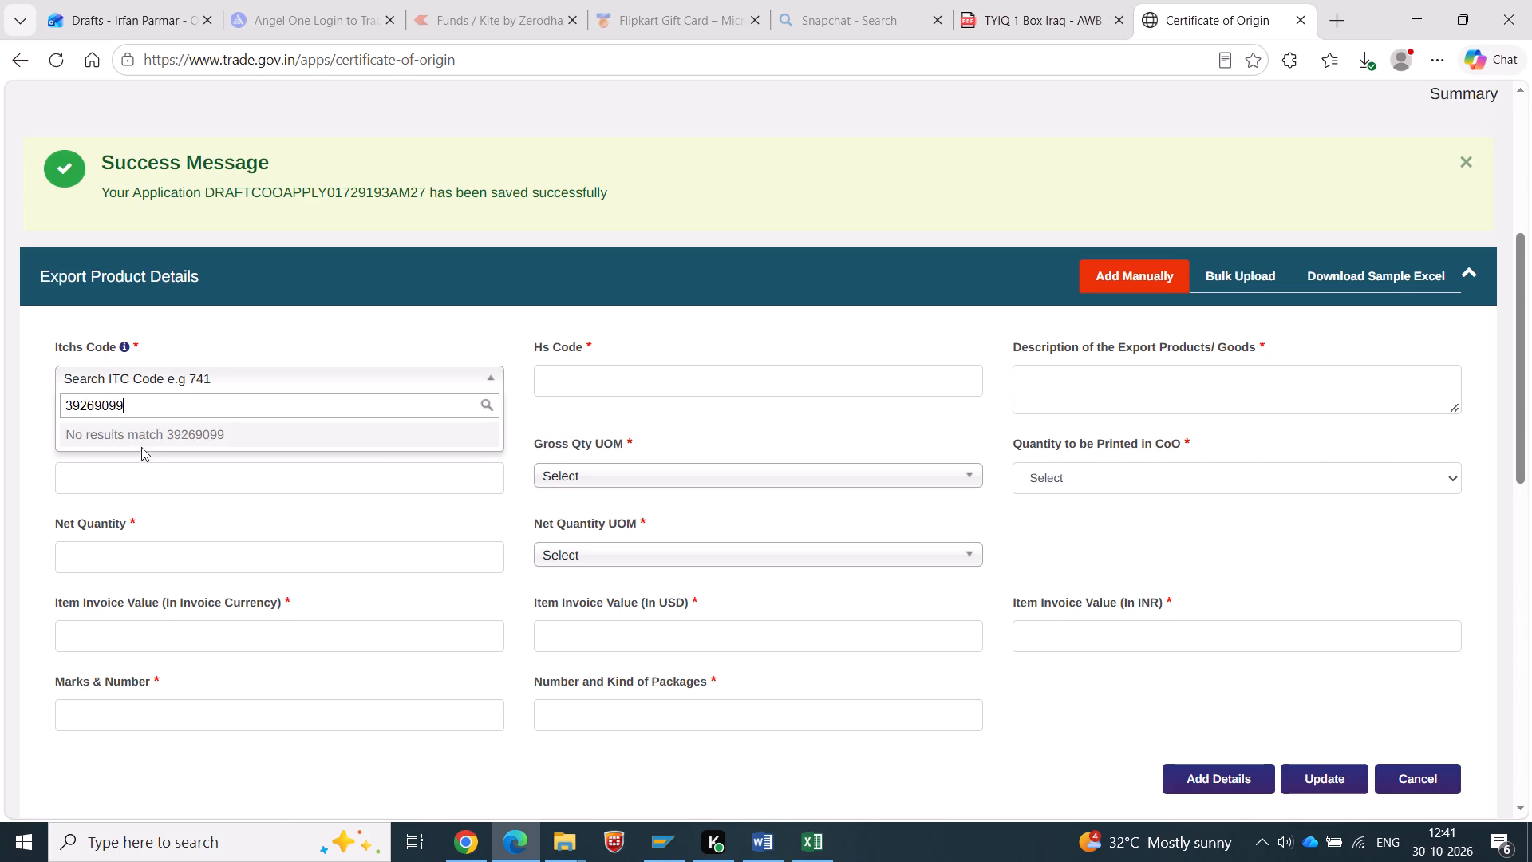
left_click(128, 435)
left_click(631, 373)
key("ctrl+v")
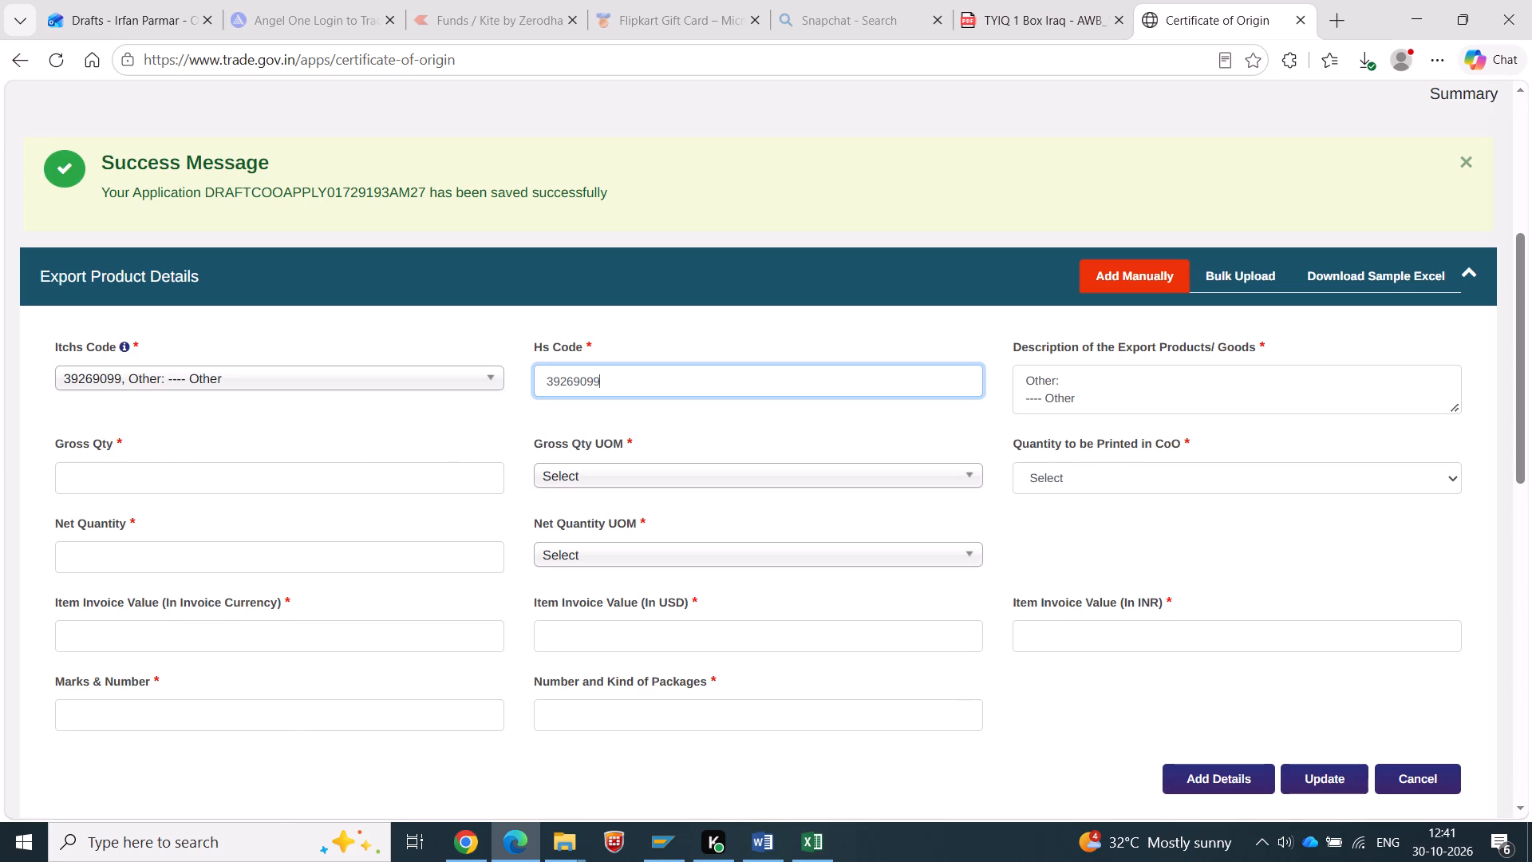
Replace the product description with SCREEN PRINTED CHROME ADHESIVE LABEL, copied from the Excel invoice without its HS code.
left_click_drag(1100, 396, 982, 307)
key("BackSpace")
key("BackSpace")
key("BackSpace")
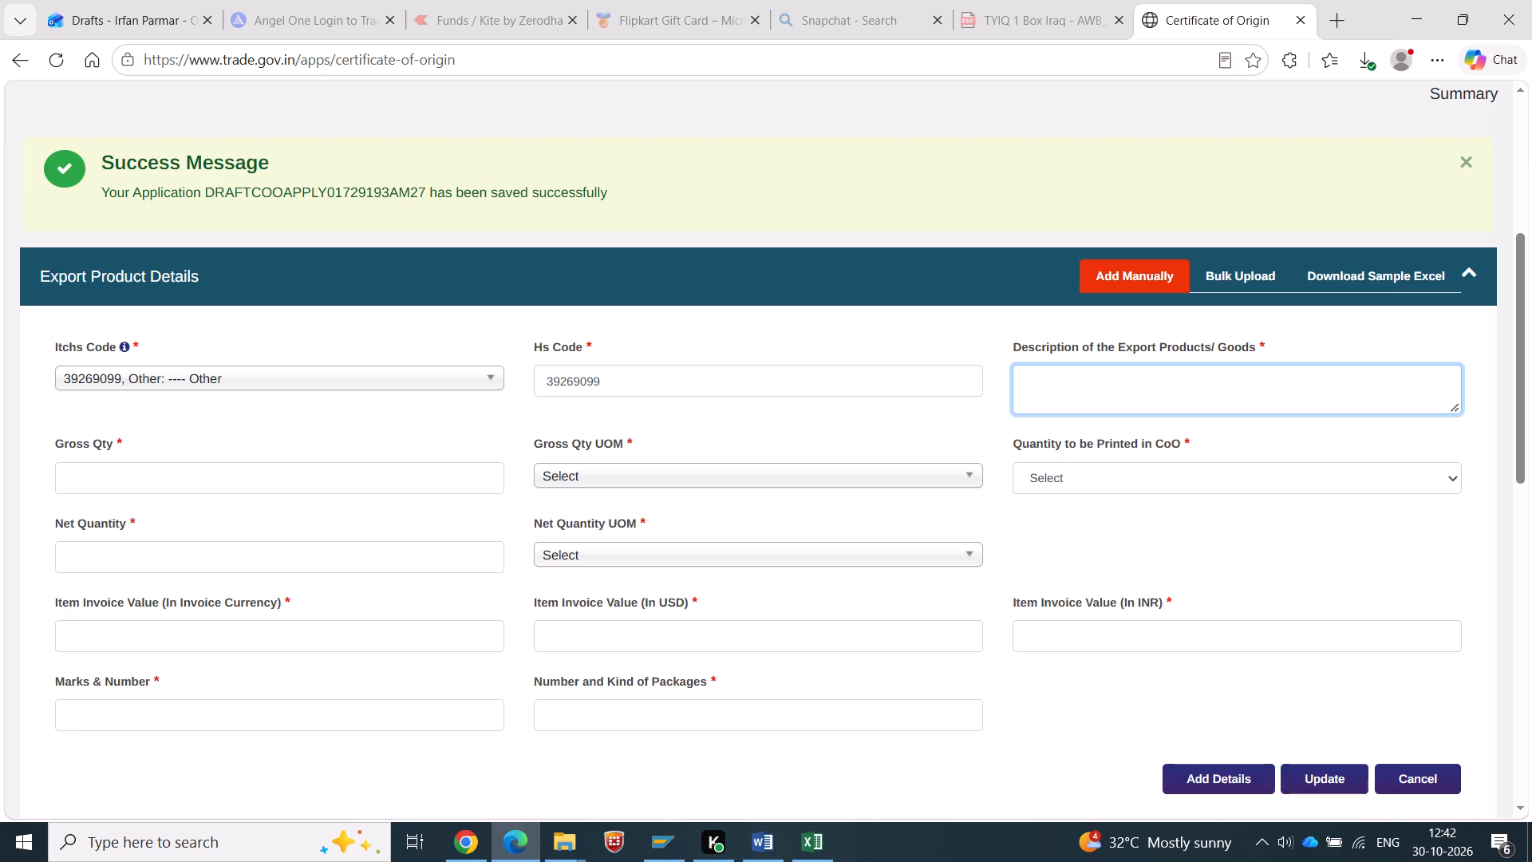
key("alt+Tab")
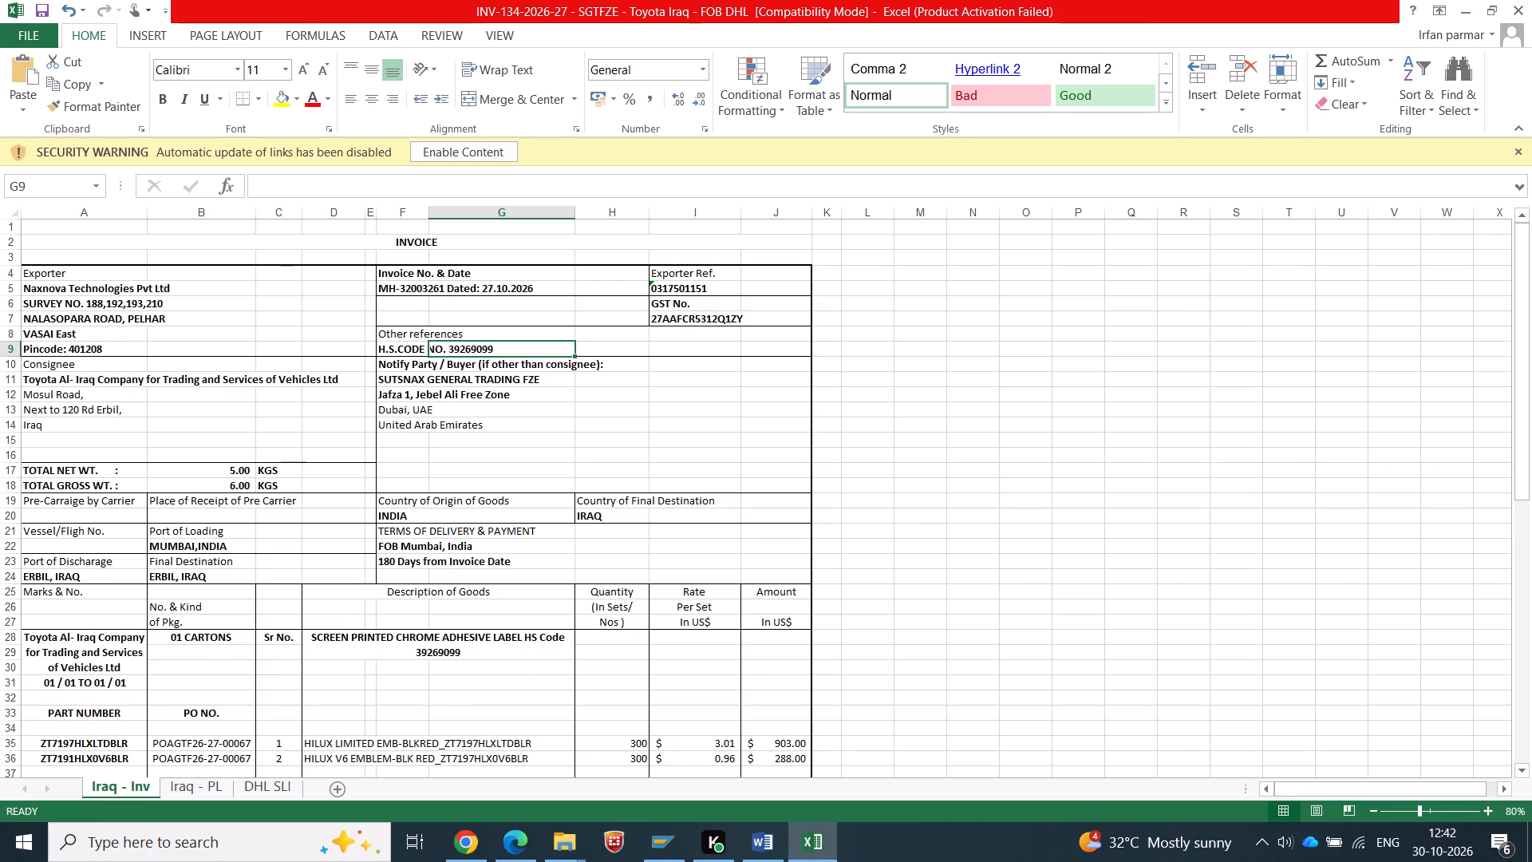
scroll(219, 611, "down", 5)
double_click(468, 408)
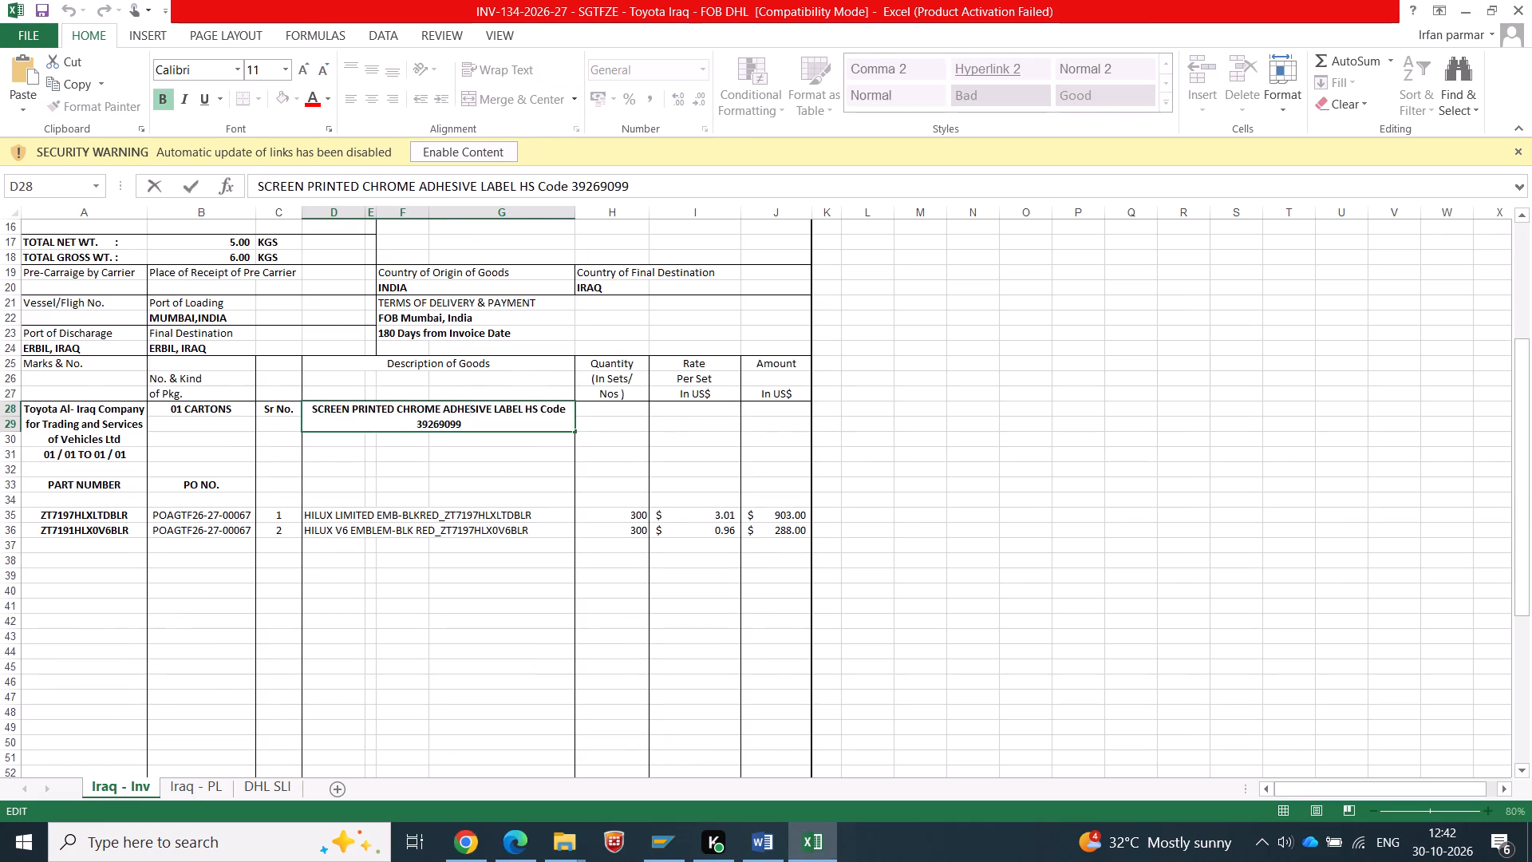
left_click_drag(521, 409, 2, 409)
key("ctrl+c")
key("Tab")
key("alt+Tab")
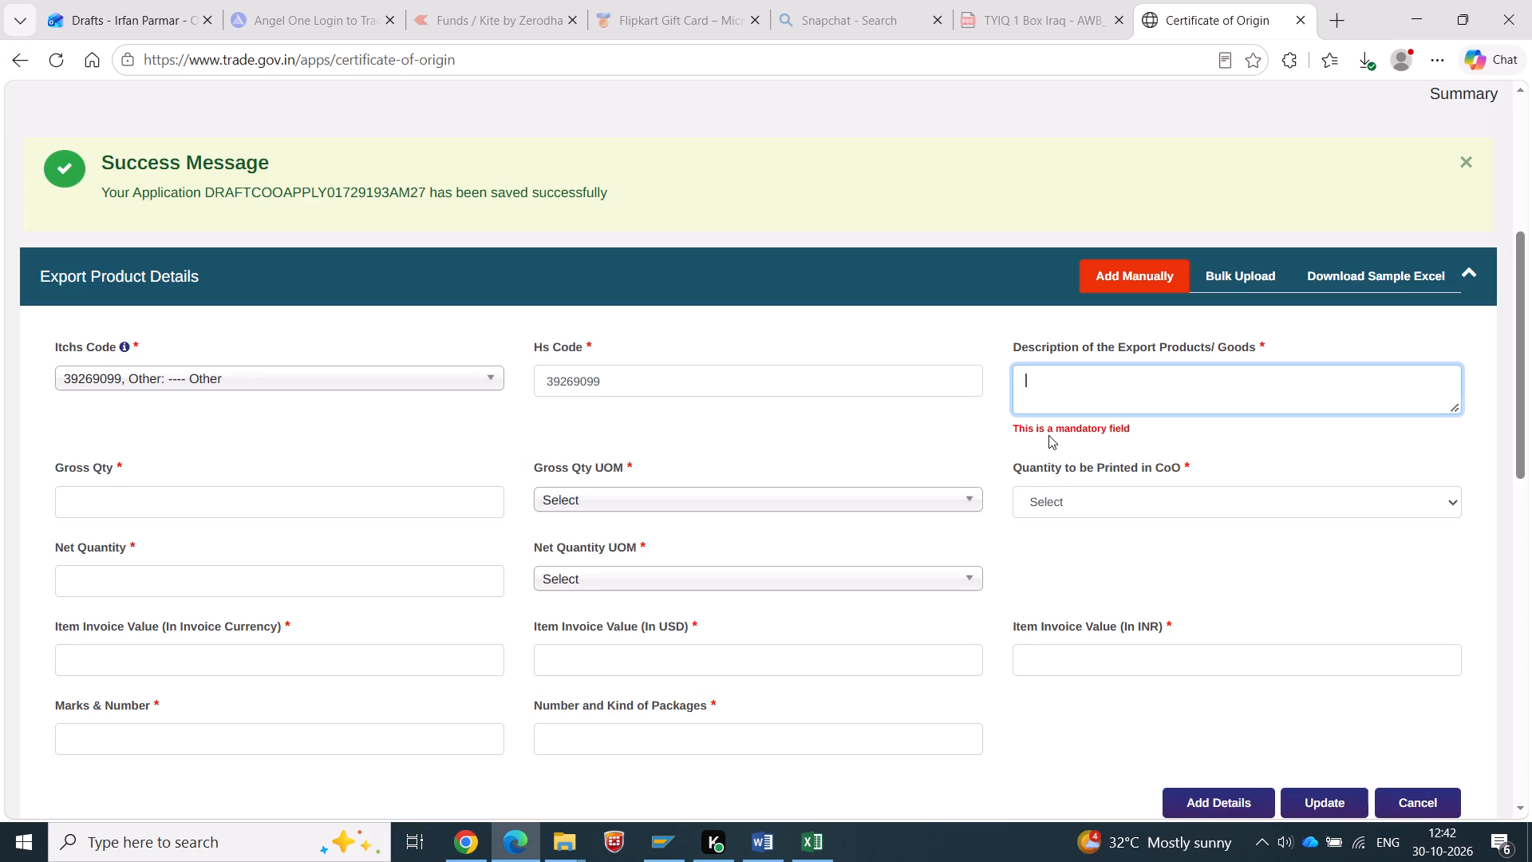
key("ctrl+v")
Append the Notify Party / Buyer heading and the SUTSNAX GENERAL TRADING FZE address block from the invoice below the product description.
key("shift+Return")
key("shift+Return")
key("alt+Tab")
scroll(10, 318, "up", 7)
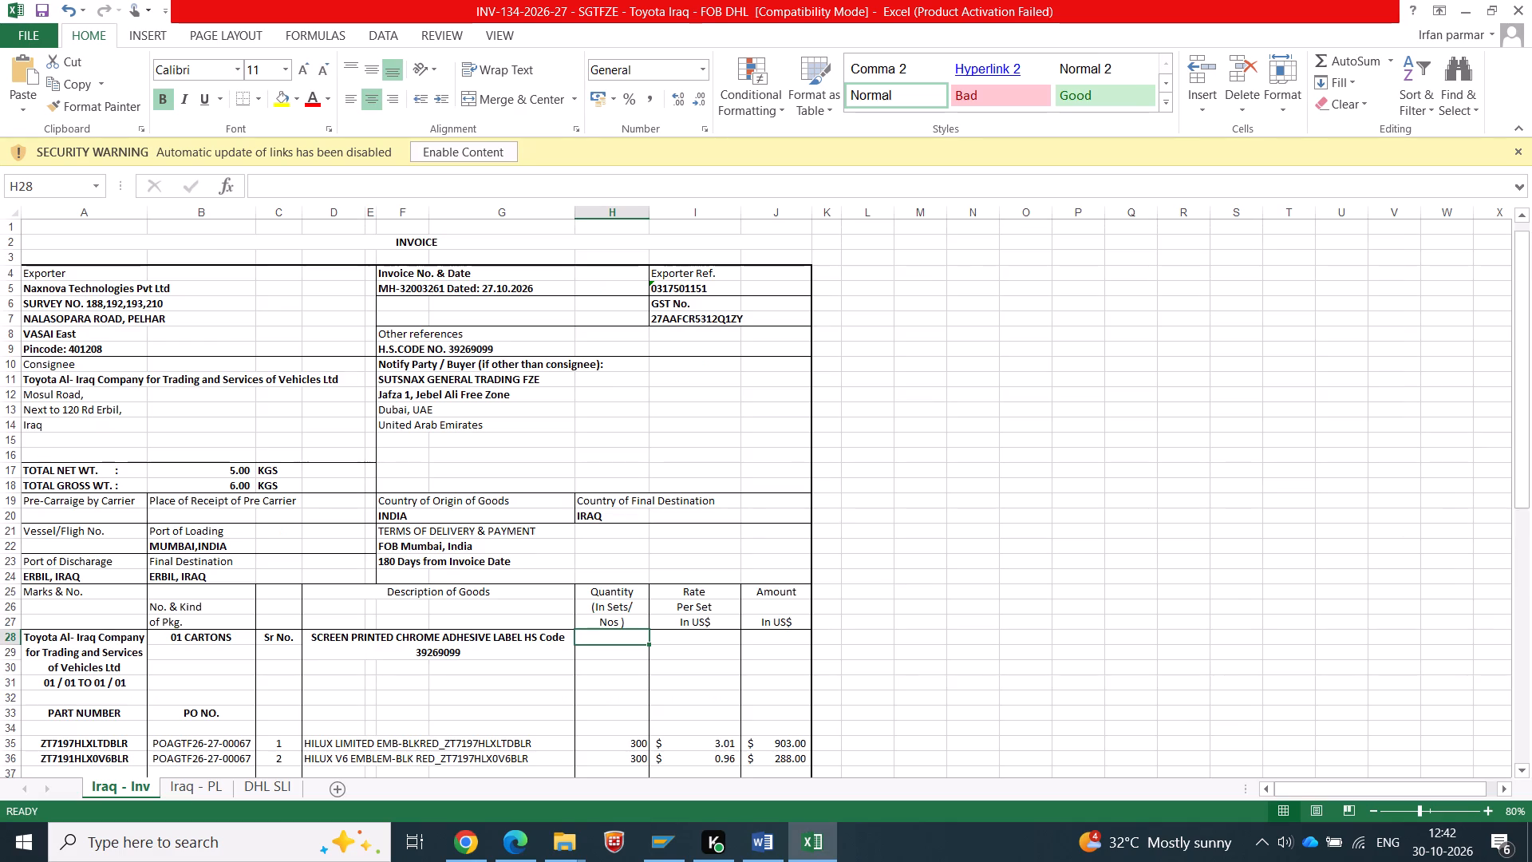
left_click_drag(401, 363, 407, 429)
key("ctrl+c")
key("alt+Tab")
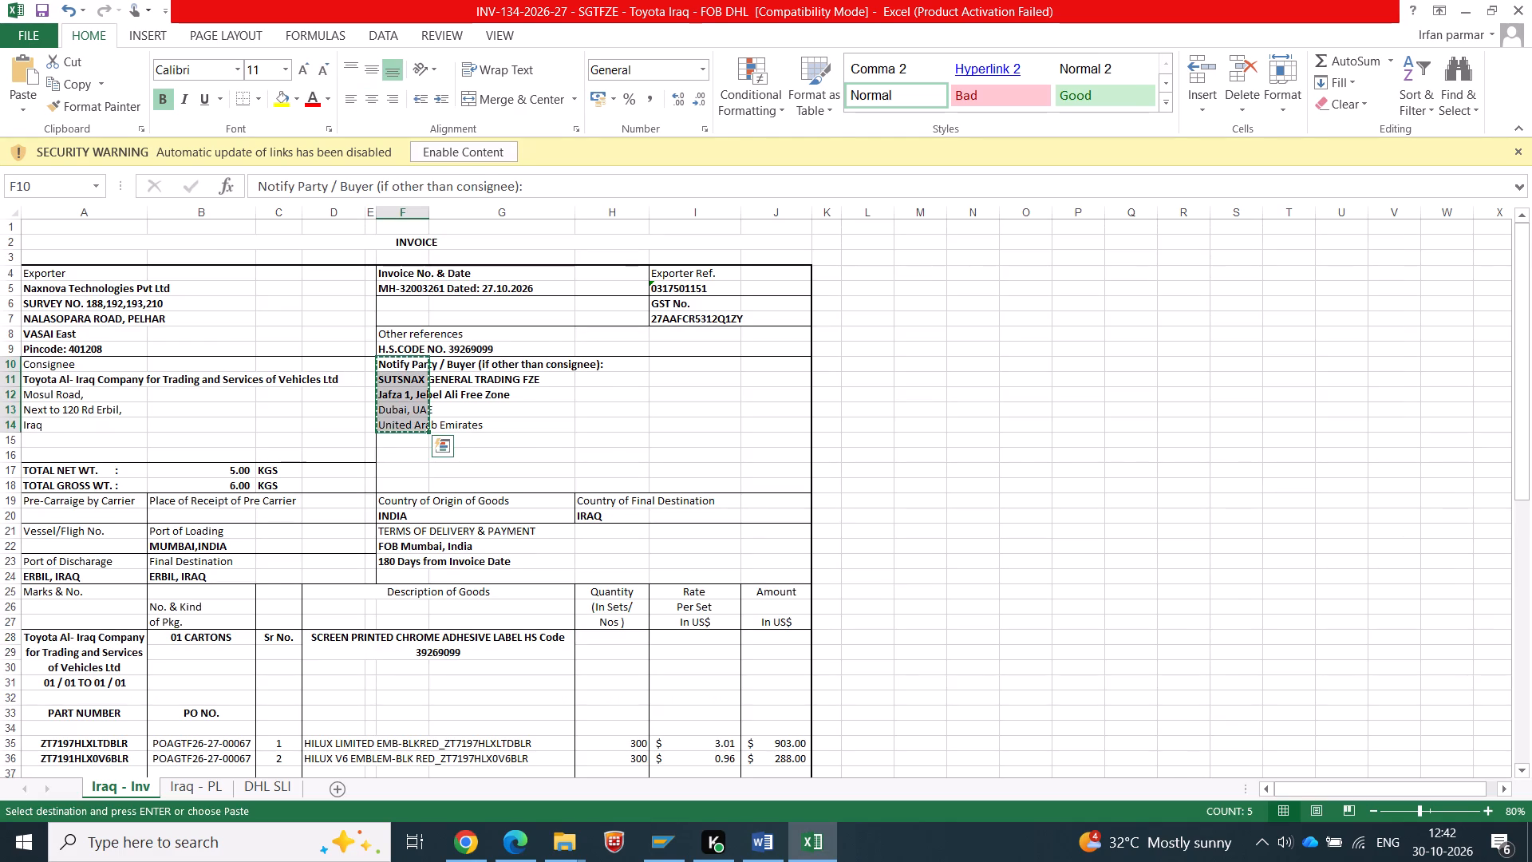
key("ctrl+v")
Set the gross quantity to 6 KILOGRAMS (KGS), taken from the invoice, and choose Gross Quantity for printing in the CoO.
left_click(90, 485)
key("alt+Tab")
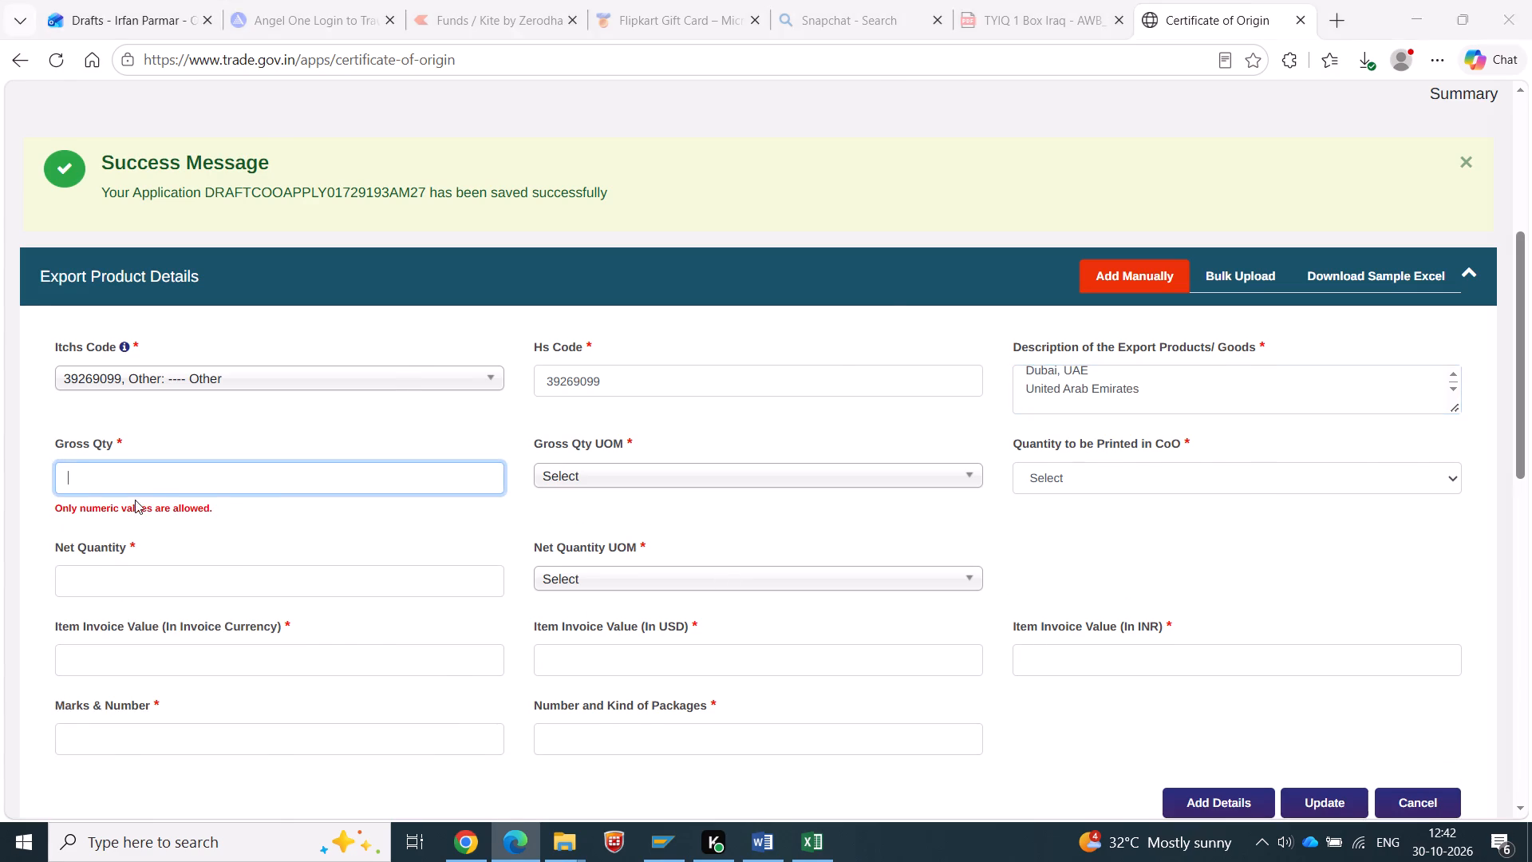
scroll(178, 429, "up", 1)
left_click(255, 498)
key("alt+Tab")
key("6")
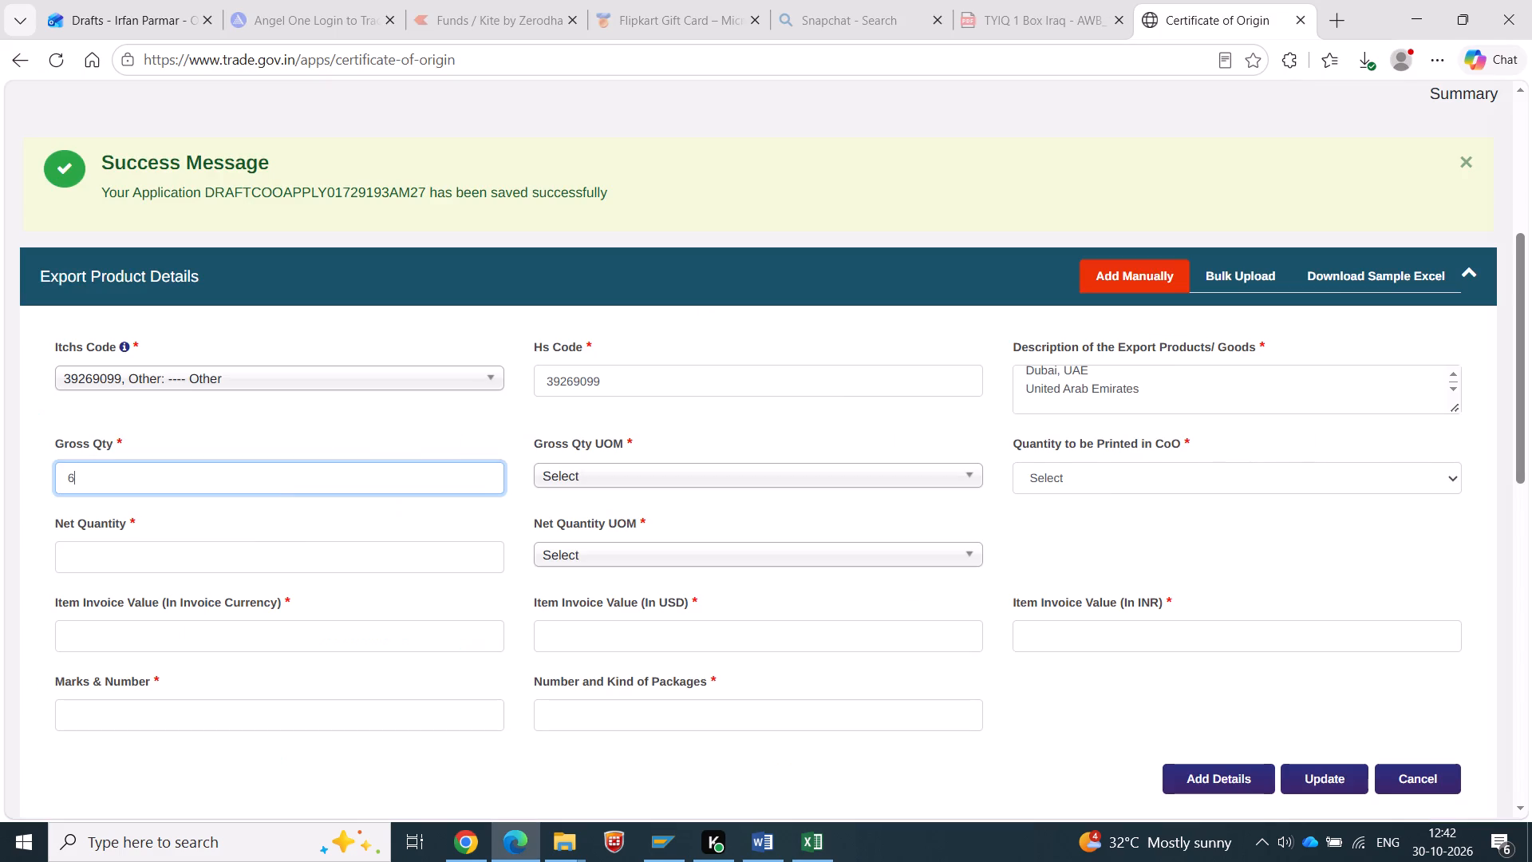
key("Tab")
left_click(685, 480)
scroll(675, 548, "down", 1)
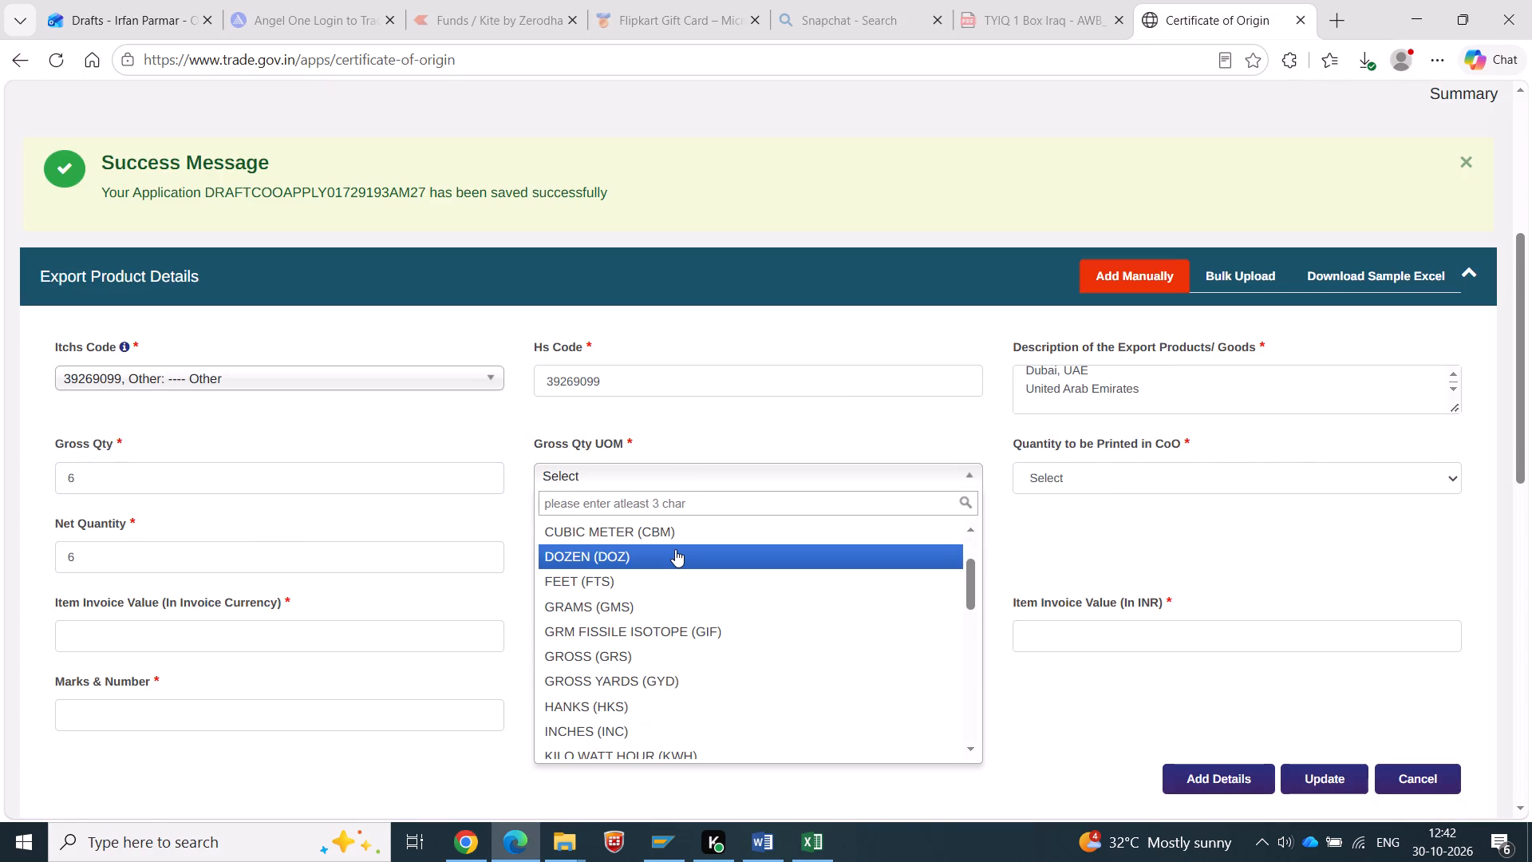
scroll(675, 551, "down", 1)
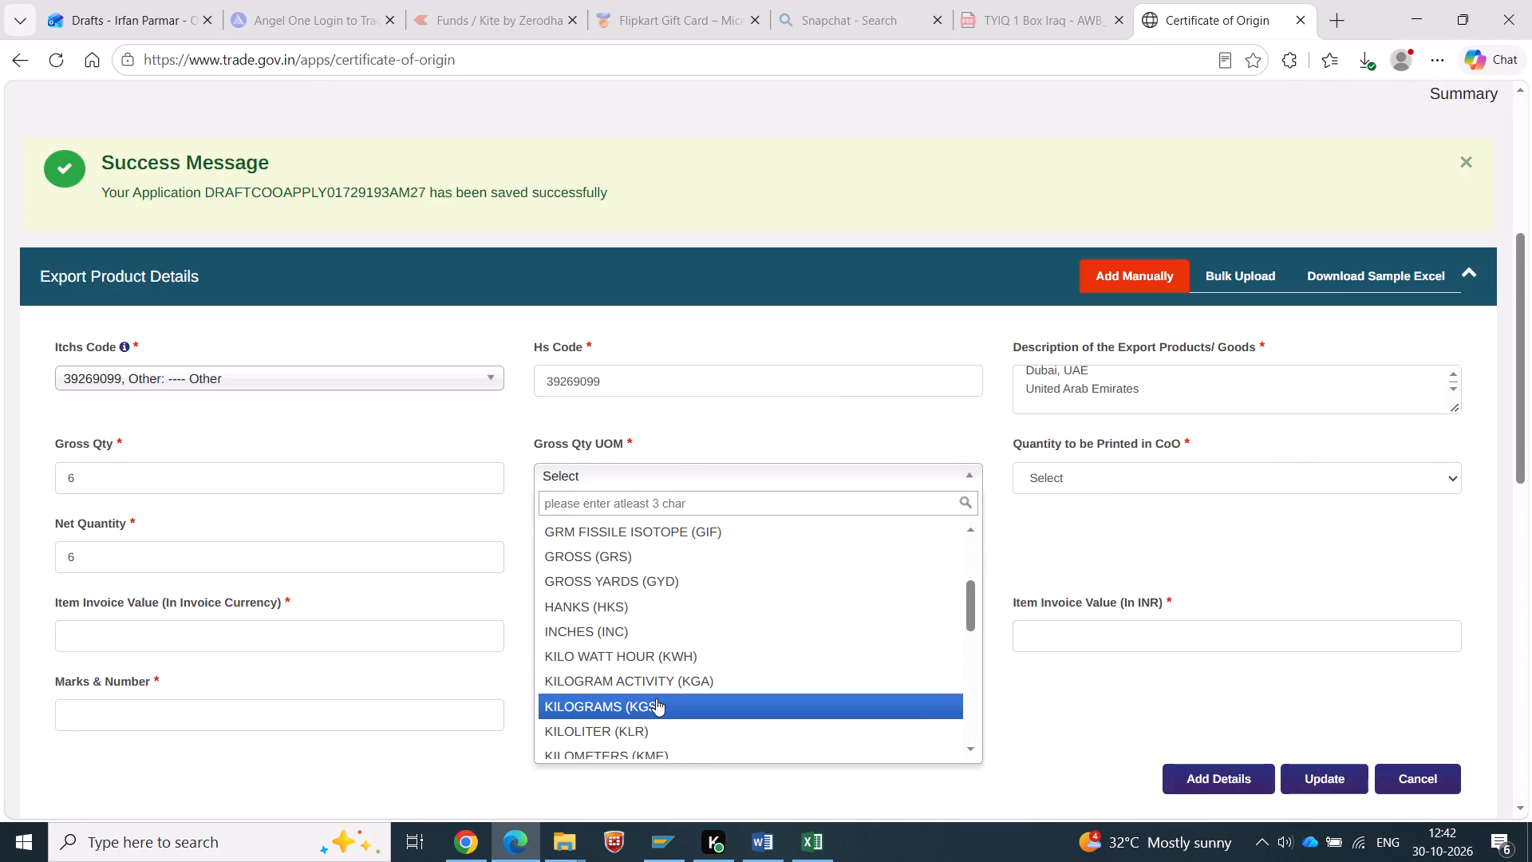
left_click(661, 713)
left_click(1044, 478)
left_click(1053, 528)
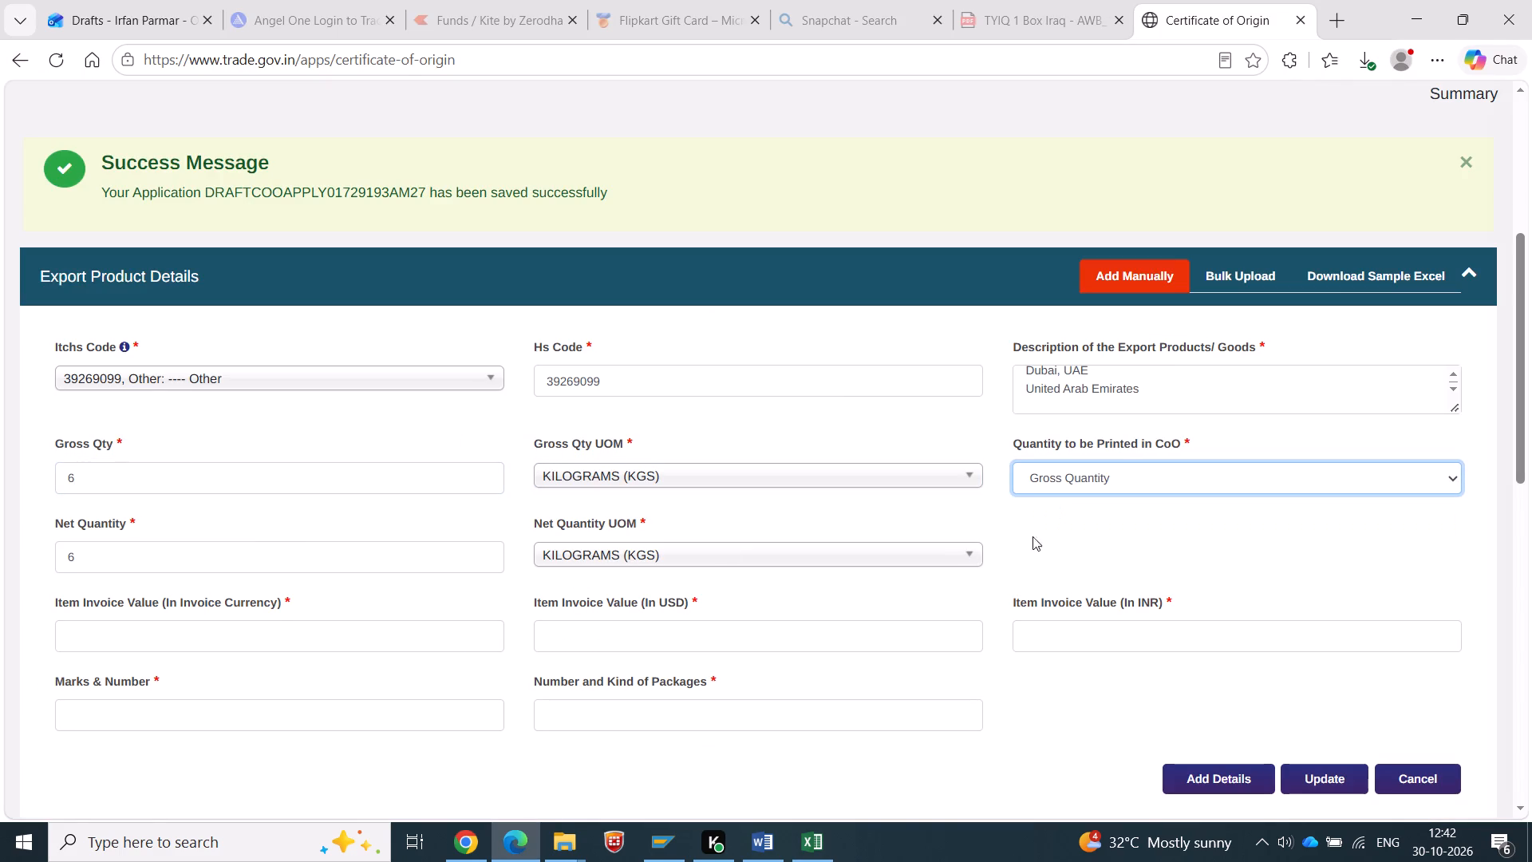
Set the net quantity to 5 after checking the net weight on the Excel invoice.
left_click(234, 567)
key("alt+Tab")
key("alt+Tab")
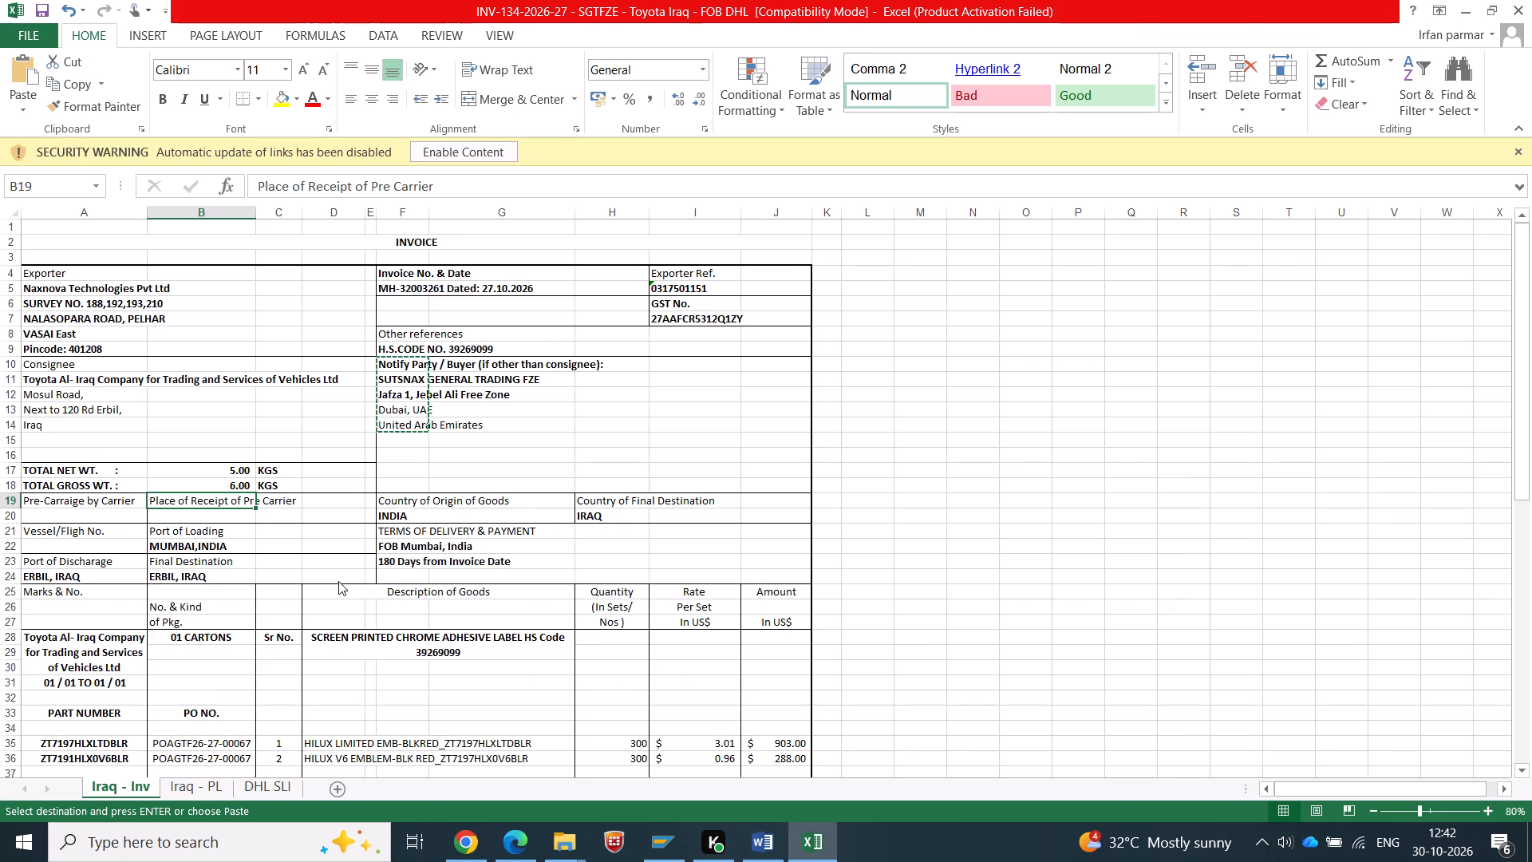
key("BackSpace")
key("5")
Enter the invoice total 1191 as the Item Invoice Value in invoice currency.
key("Tab")
key("Tab")
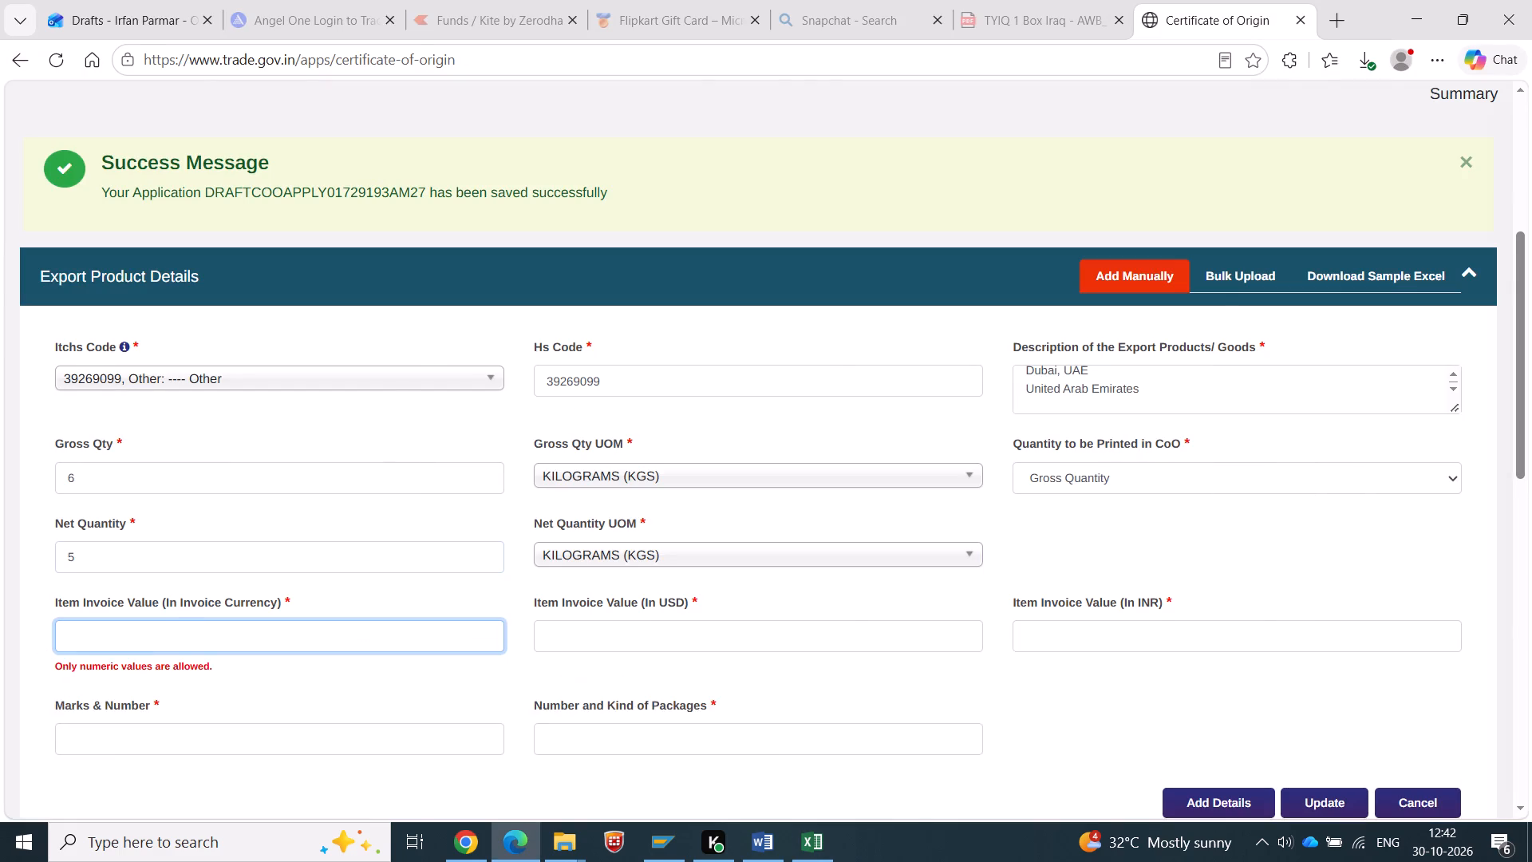
key("alt+Tab")
scroll(794, 575, "down", 7)
key("alt+Tab")
type("1191")
key("Tab")
key("Tab")
Copy the marks text, Toyota Al- Iraq Company for Trading and Services of Vehicles Ltd 01 / 01 TO 01 / 01, into Marks & Number.
key("Tab")
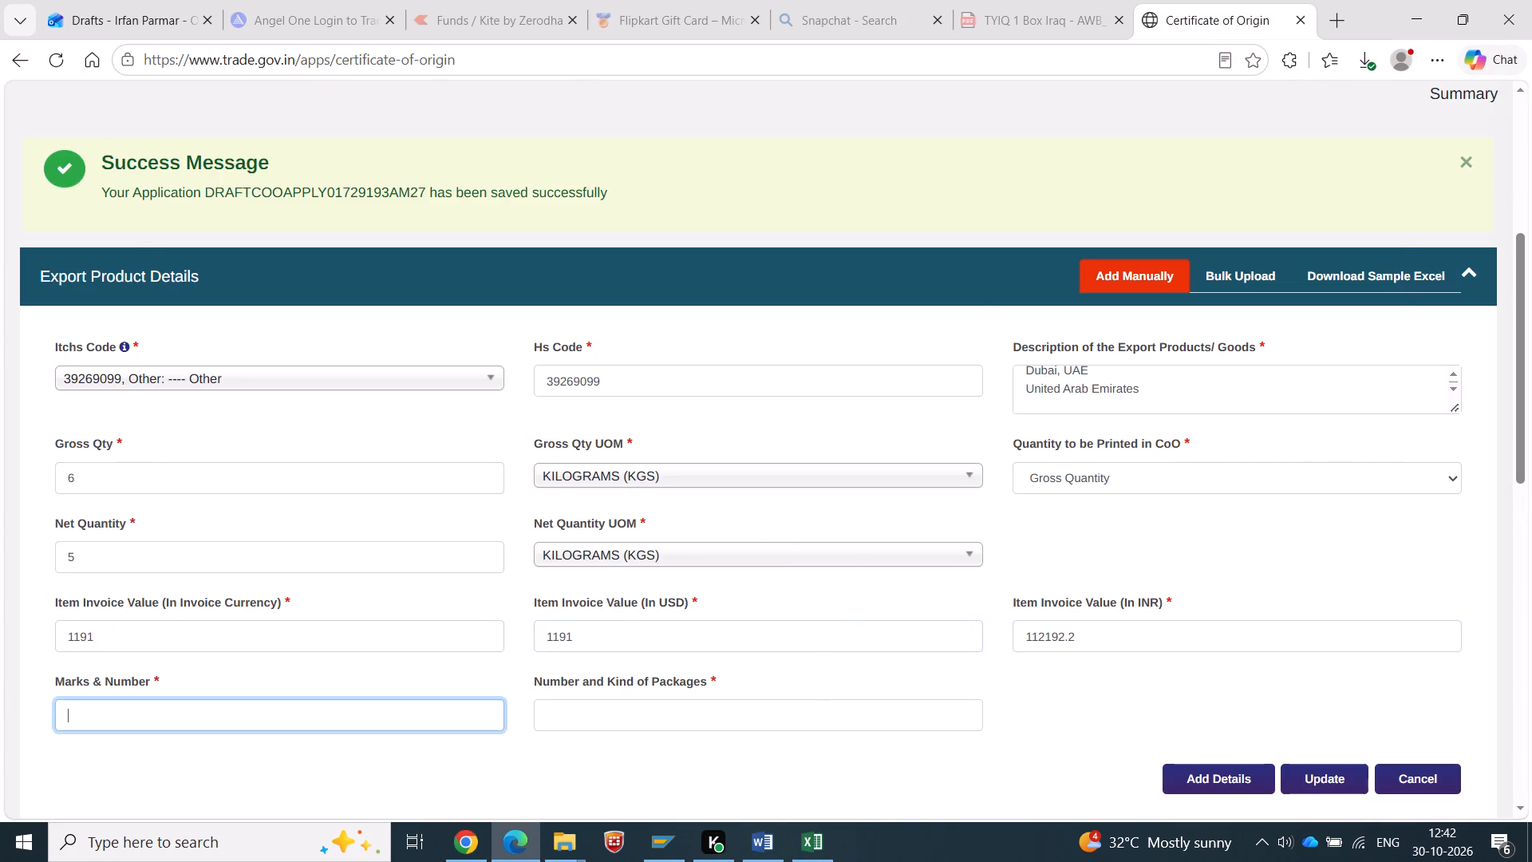
key("alt+Tab")
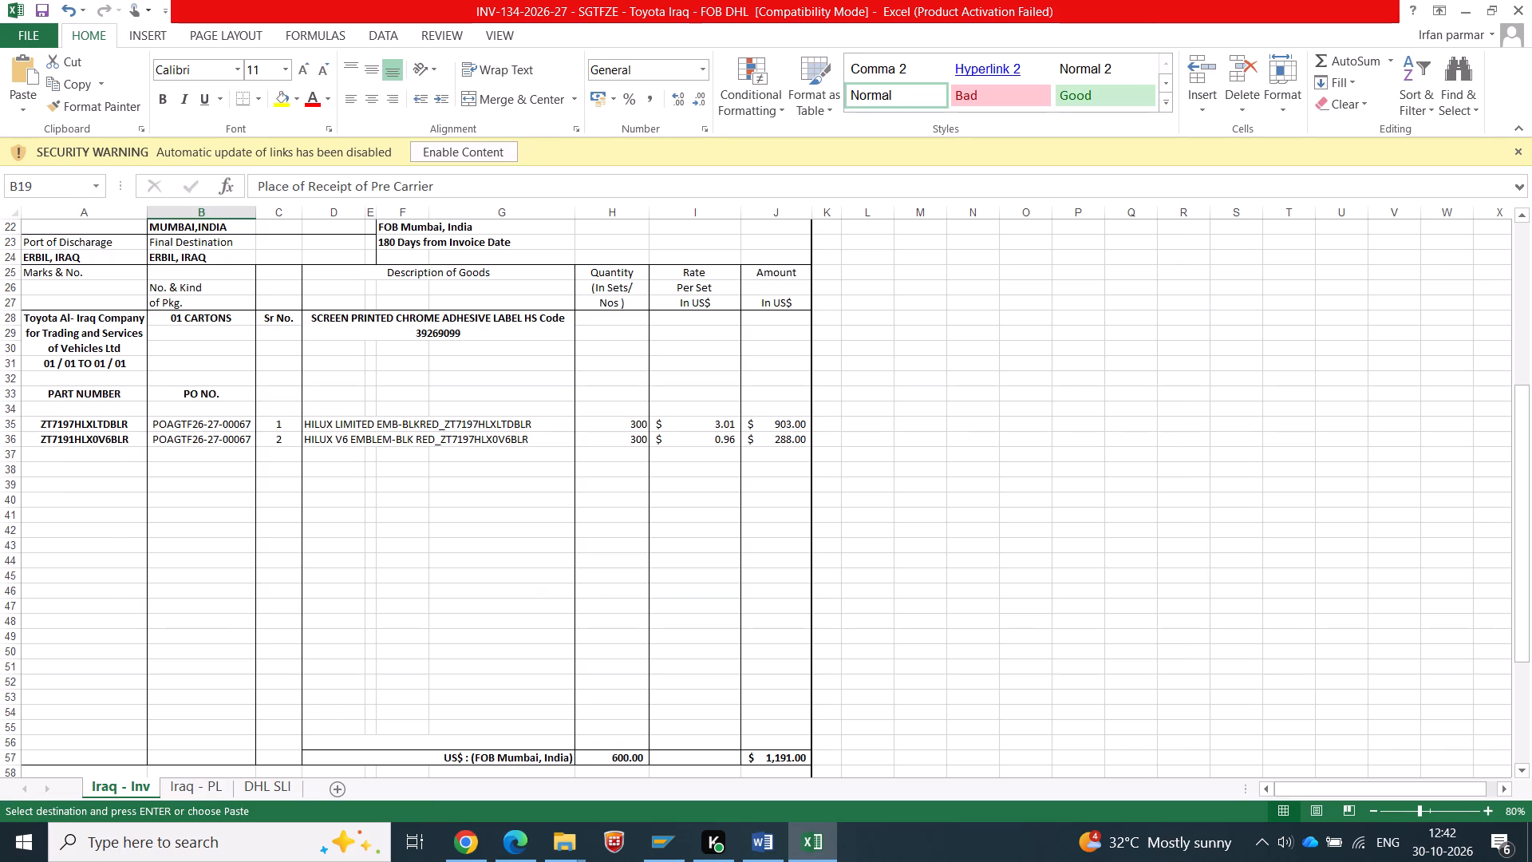
left_click_drag(97, 327, 97, 359)
key("ctrl+c")
key("alt+Tab")
key("ctrl+v")
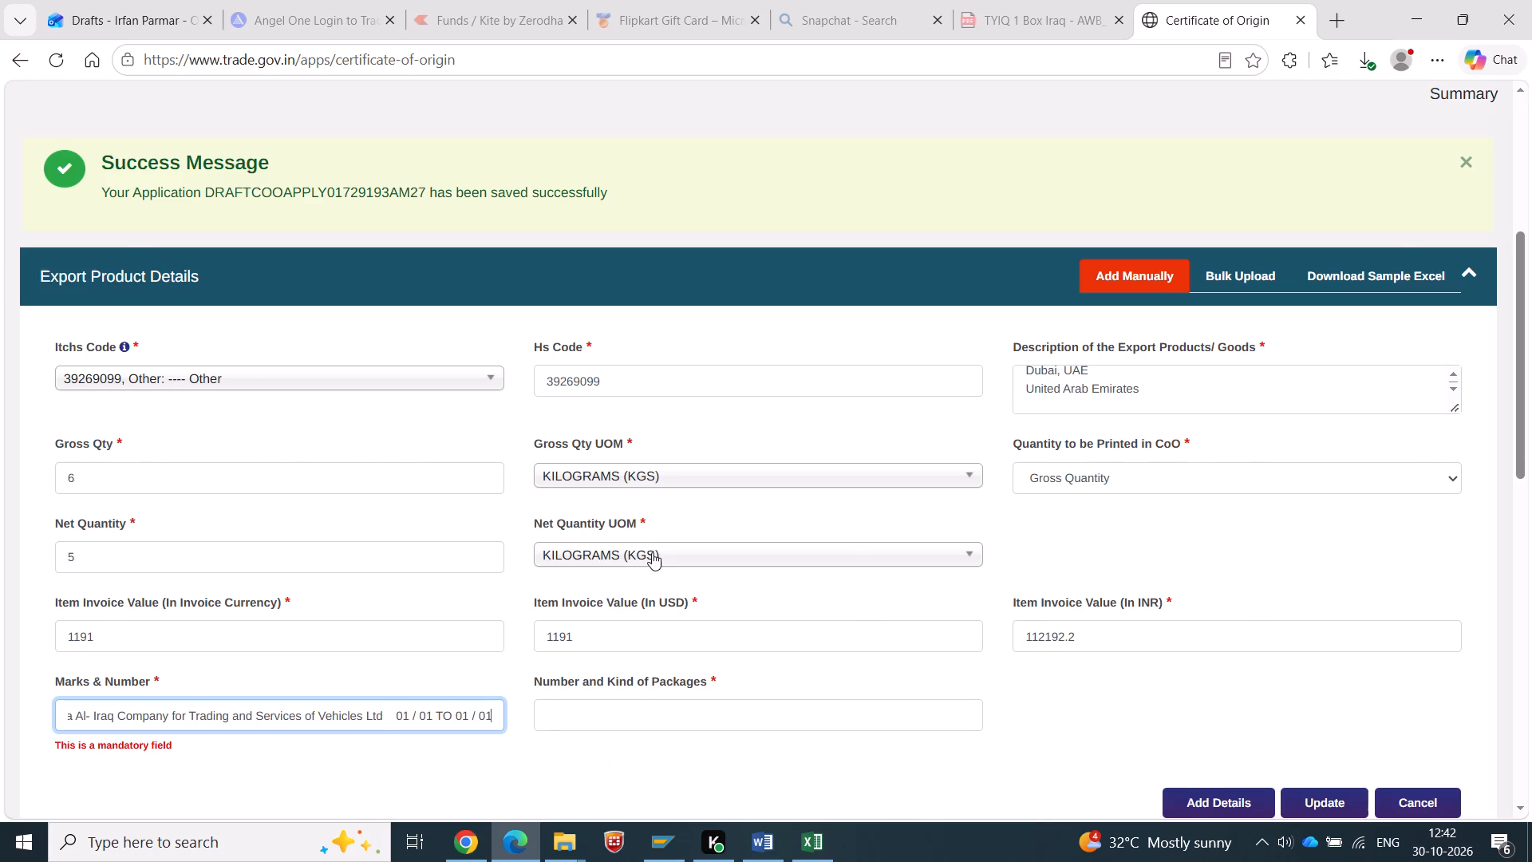
Copy 01 CARTONS from the Excel invoice into Number and Kind of Packages.
key("alt+Tab")
left_click(203, 315)
key("ctrl+c")
key("alt+Tab")
key("Tab")
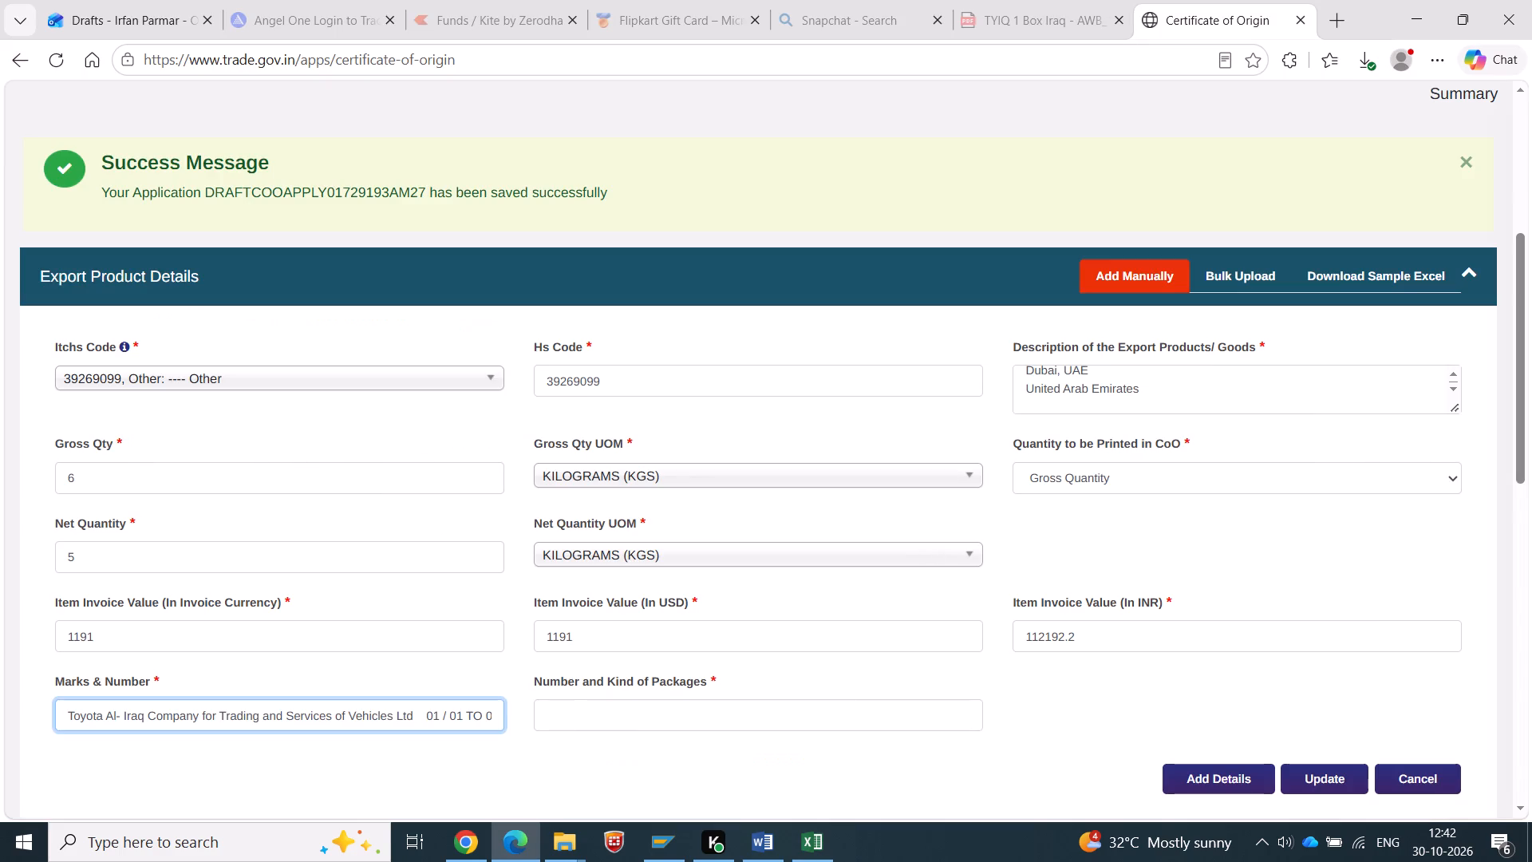
key("ctrl+v")
Submit the completed product entry to the item list and save the product section to continue.
left_click(1327, 783)
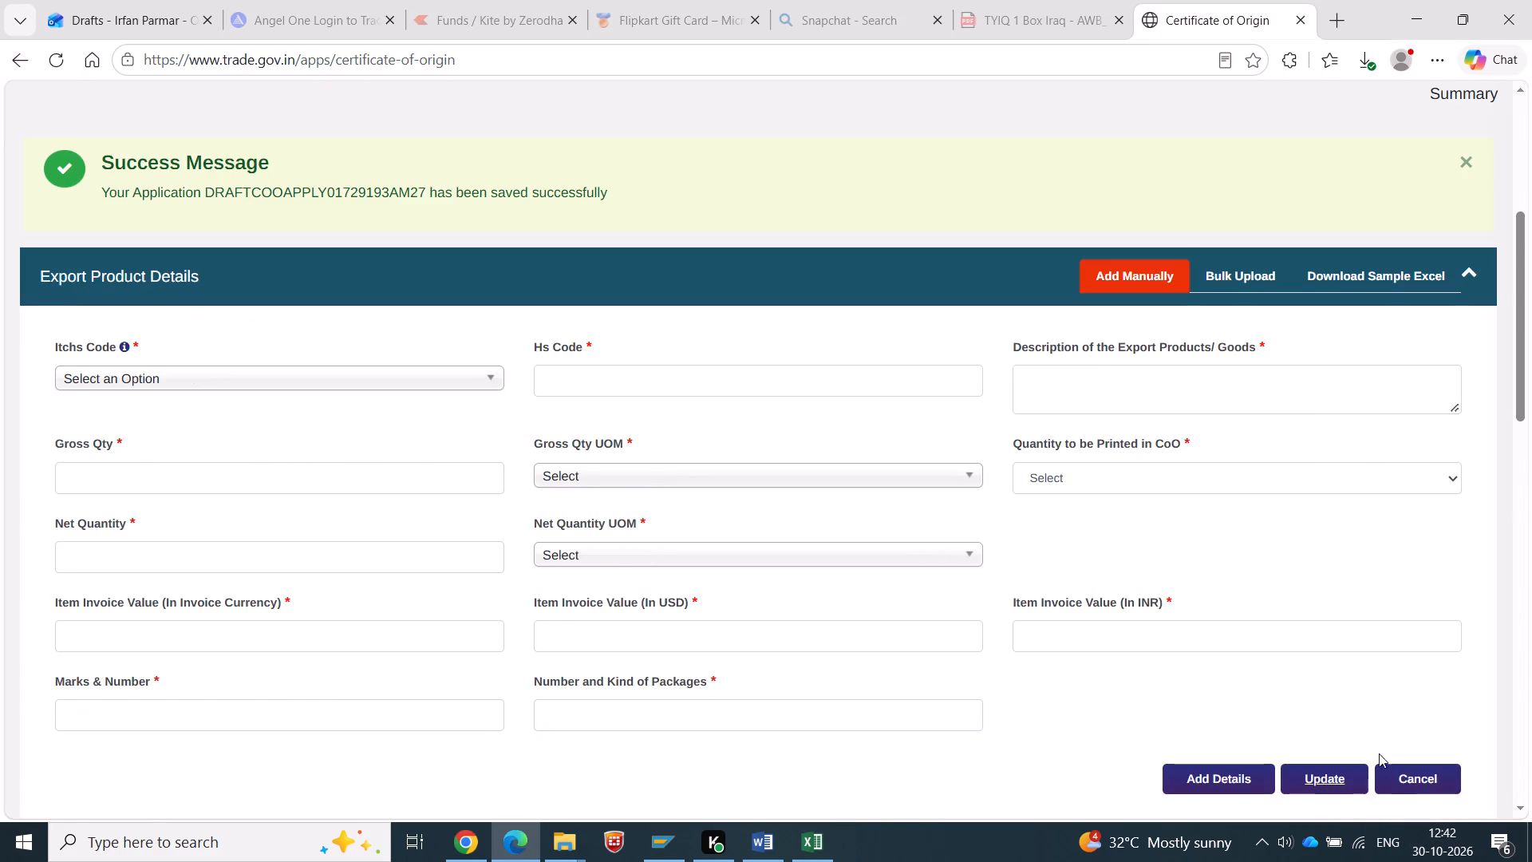
scroll(1238, 749, "down", 4)
scroll(1218, 418, "down", 6)
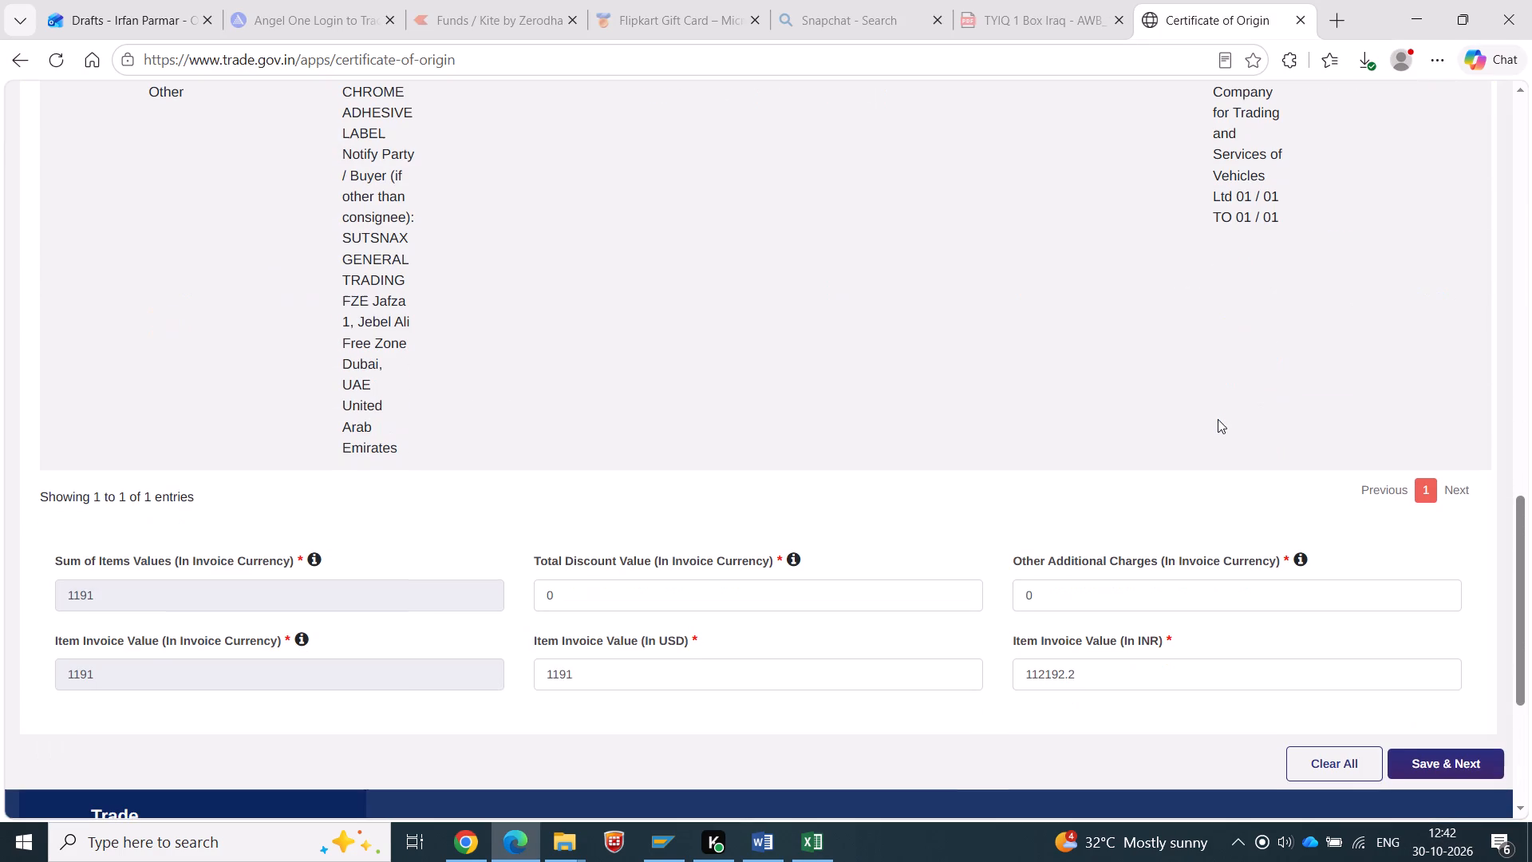
left_click(1441, 770)
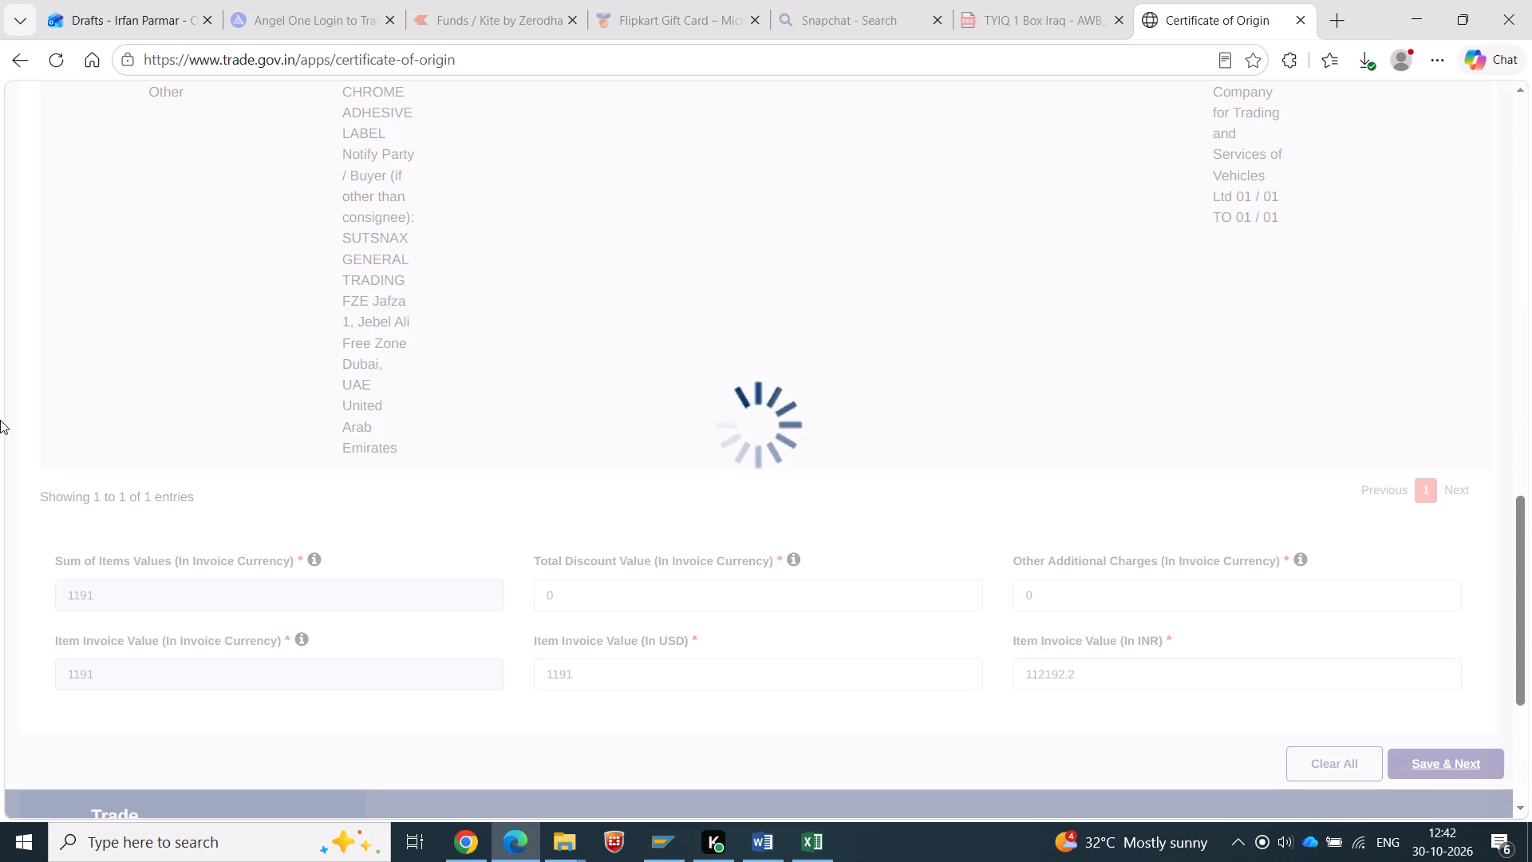
Update item 1's Preference Criterion to "Wholly Obtained -- INDIAN ORIGIN" with a criterion value of 1%, and save the section to continue.
scroll(912, 434, "down", 5)
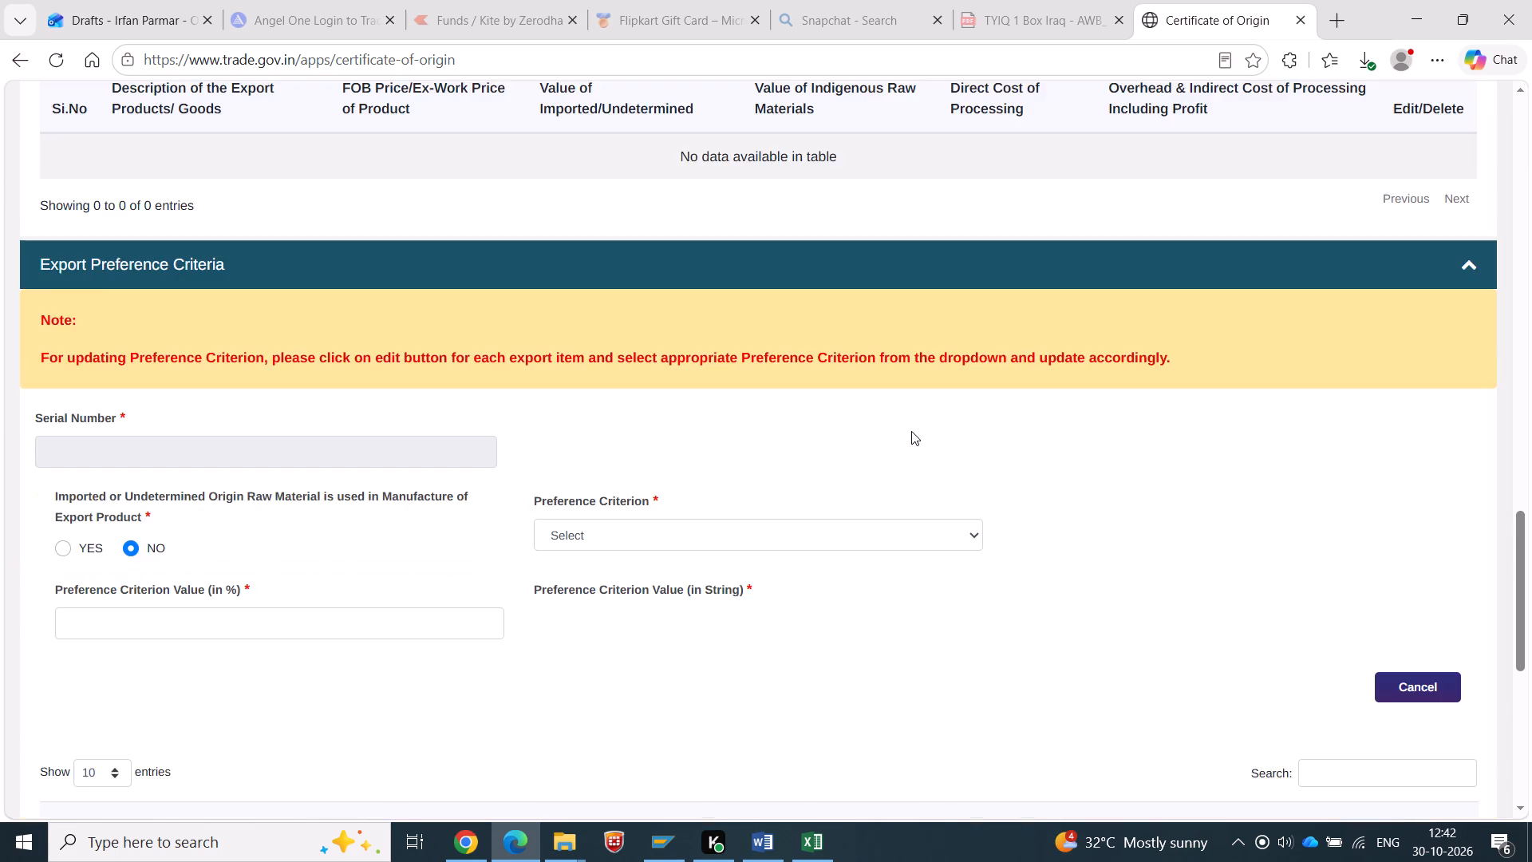
scroll(911, 431, "down", 4)
left_click(1228, 516)
scroll(938, 492, "up", 7)
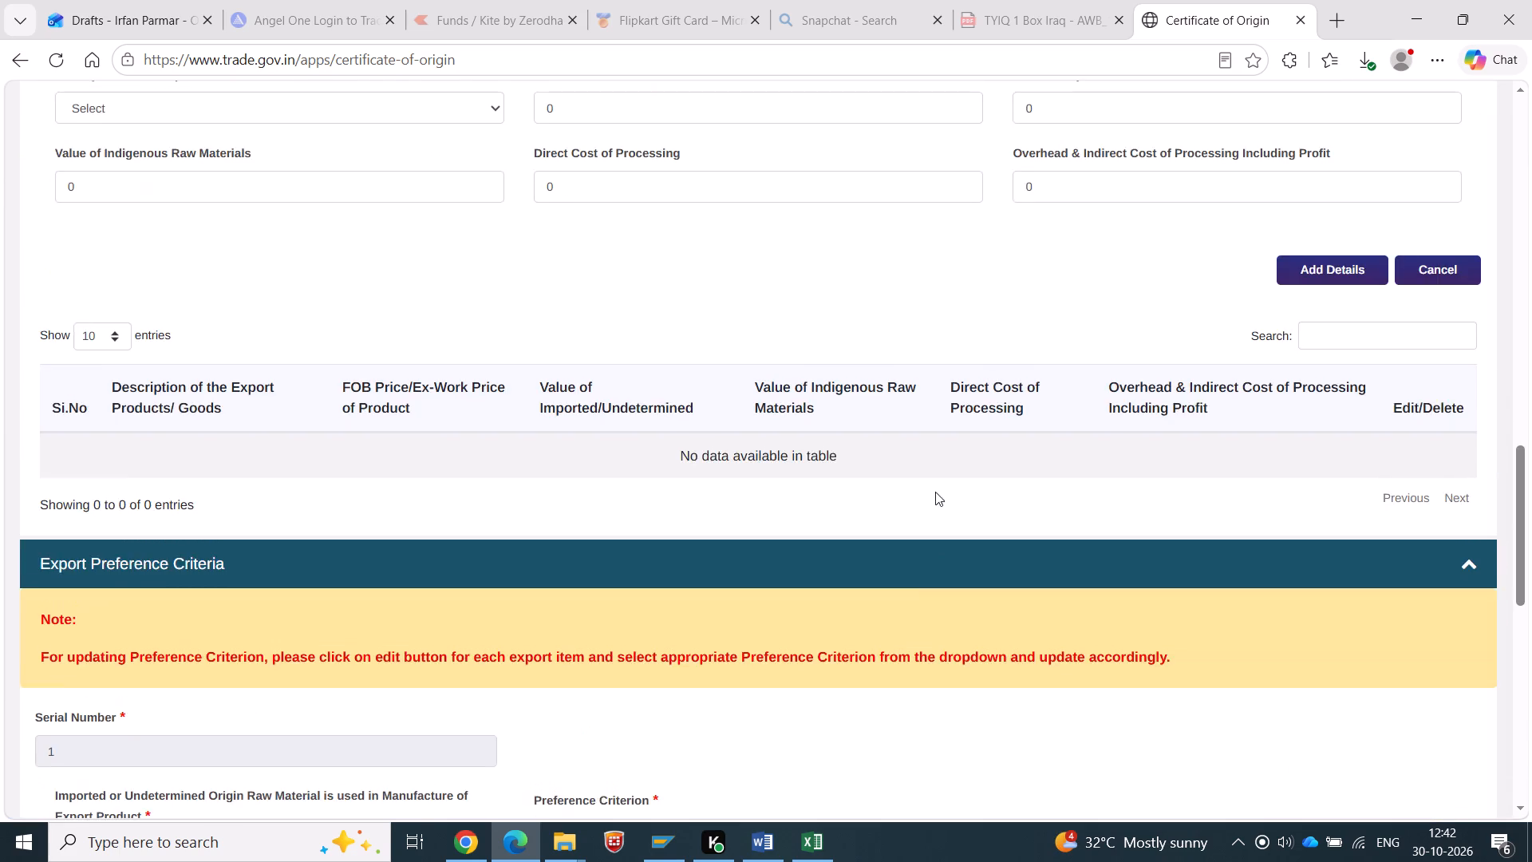
scroll(927, 497, "down", 4)
left_click(600, 433)
left_click(570, 510)
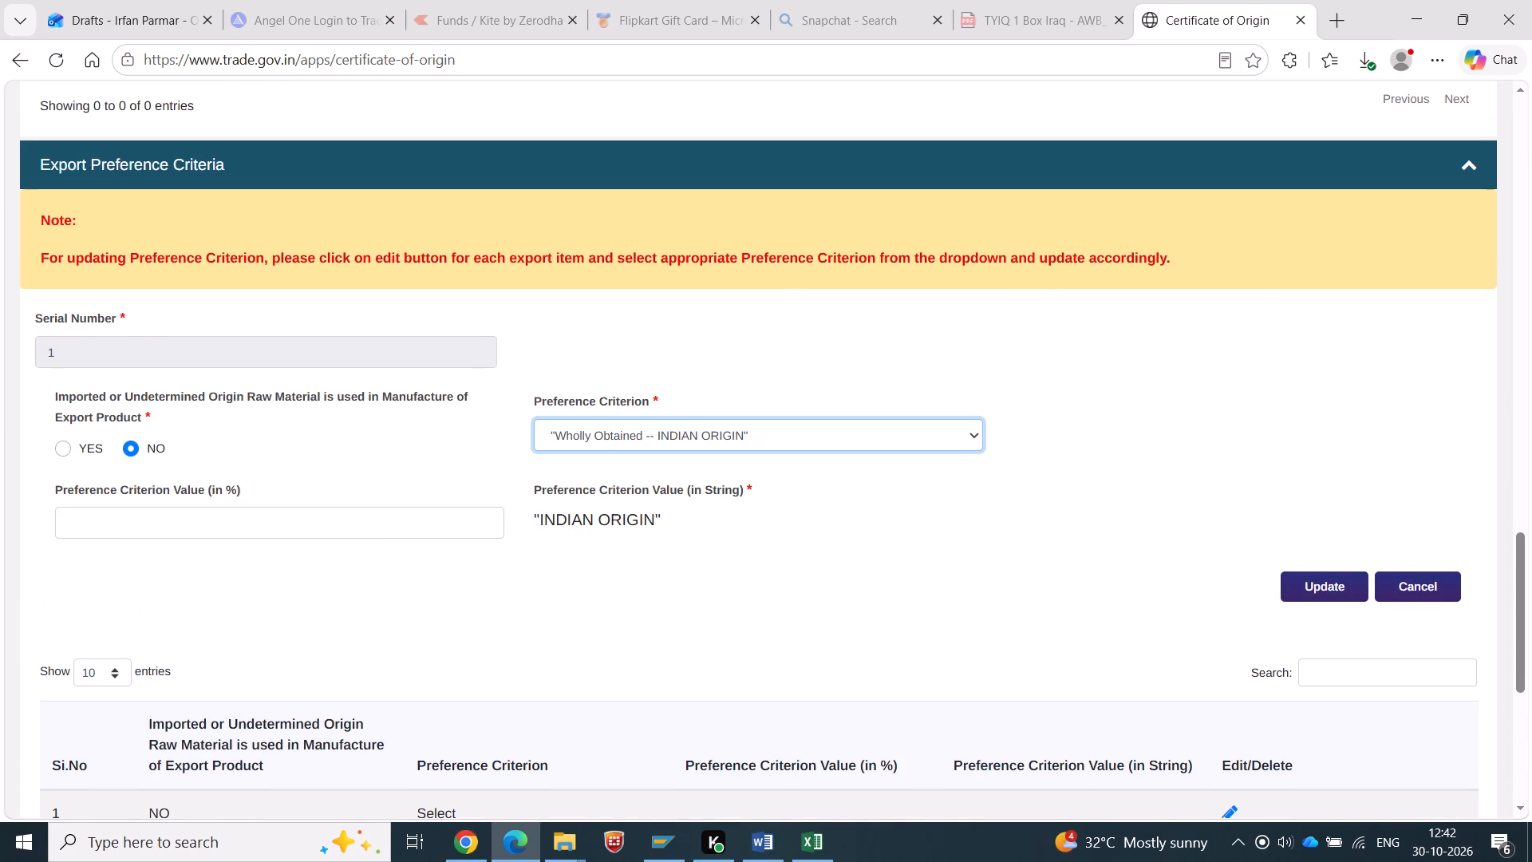
left_click(274, 527)
key("1")
key("Tab")
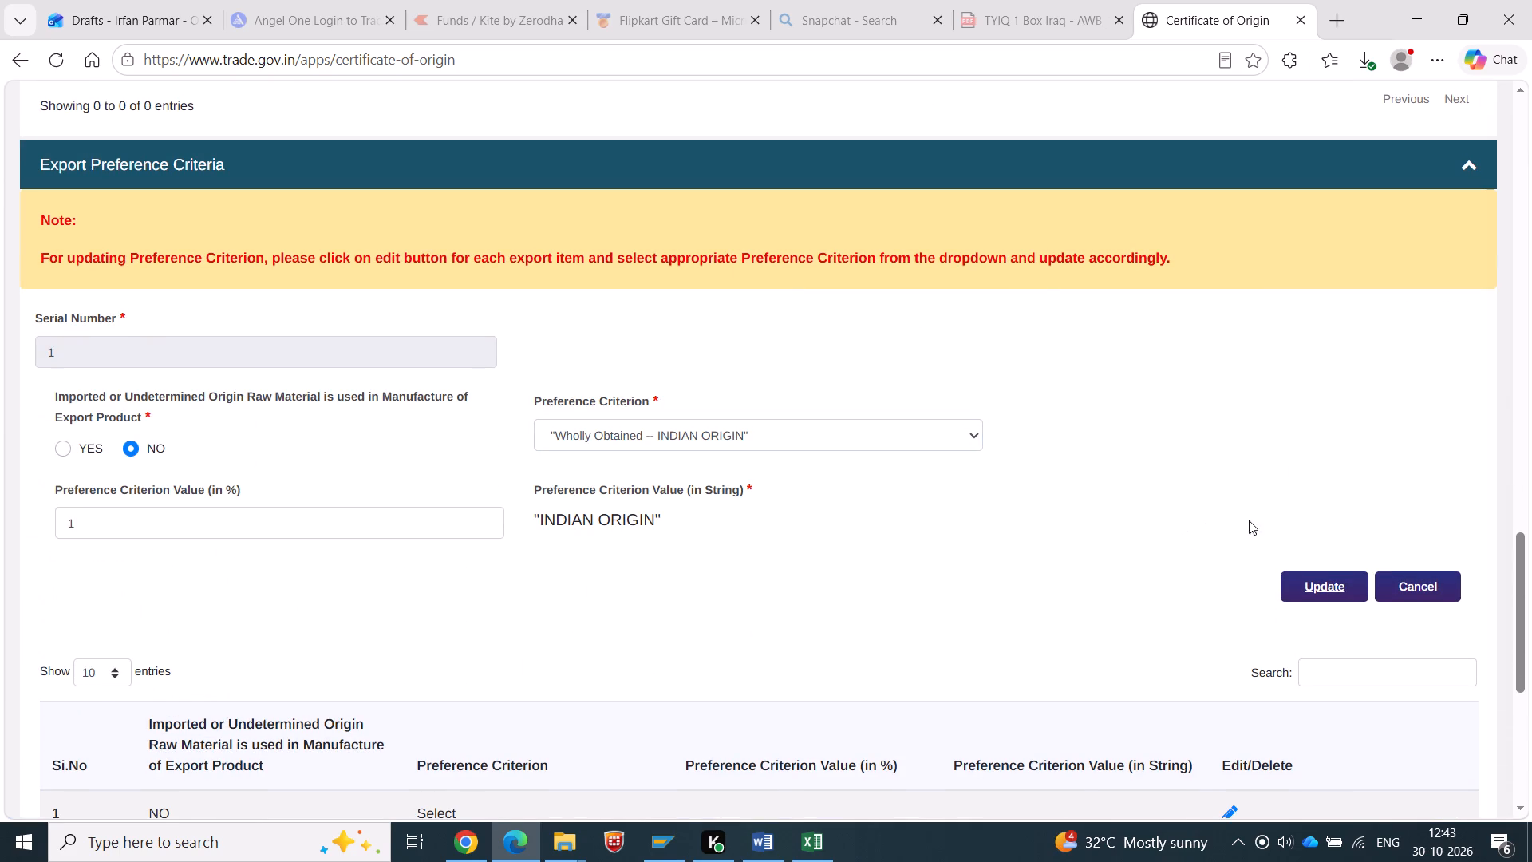
left_click(1346, 600)
scroll(989, 519, "down", 7)
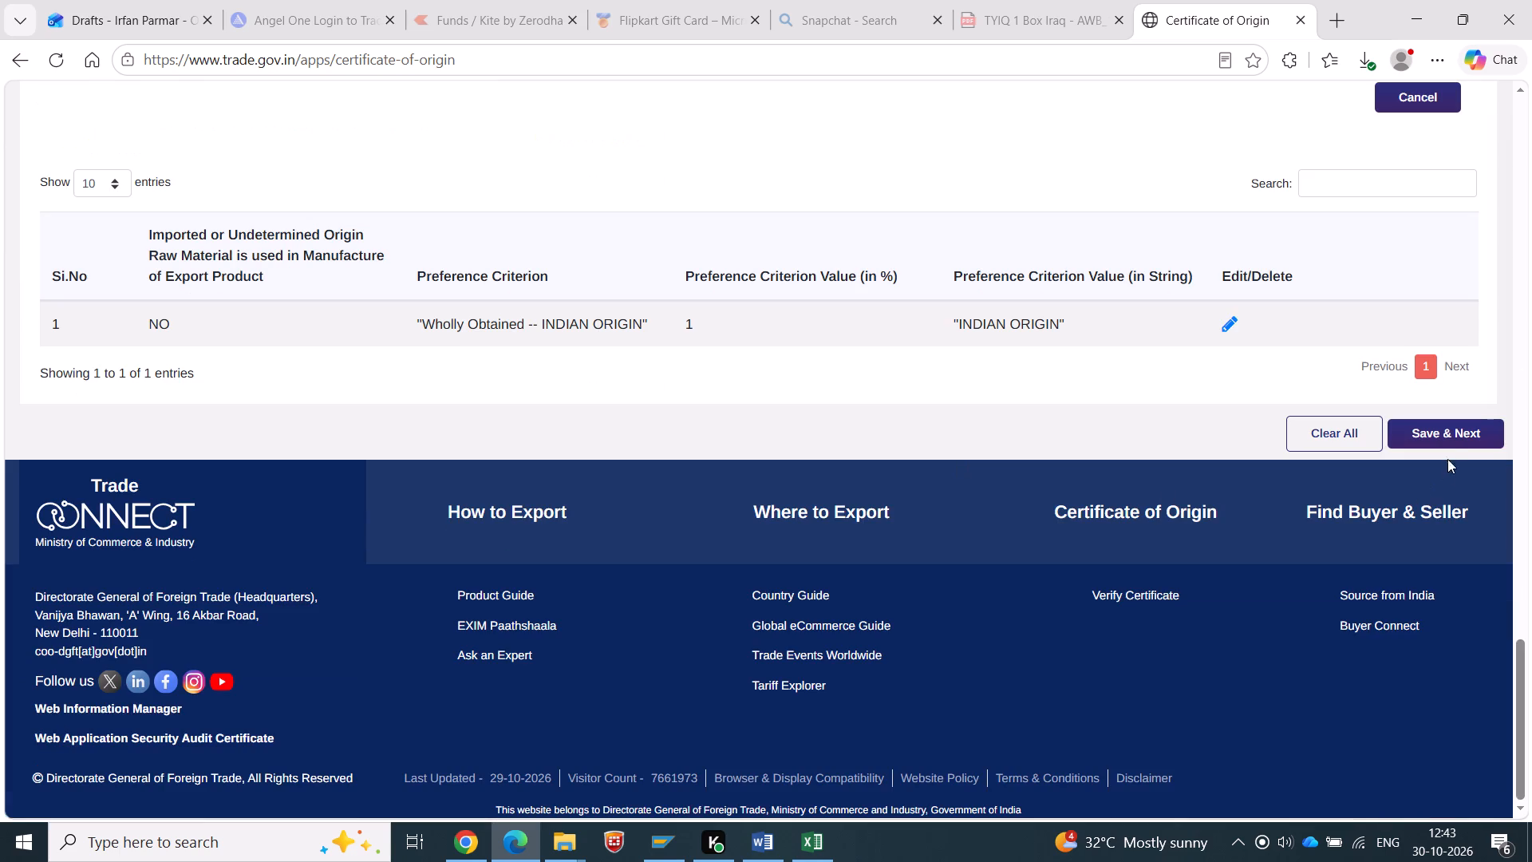
left_click(1450, 445)
Set the Mode of Transport to Air and the Shipment Document to Airway Bill.
scroll(684, 509, "up", 5)
scroll(613, 510, "up", 1)
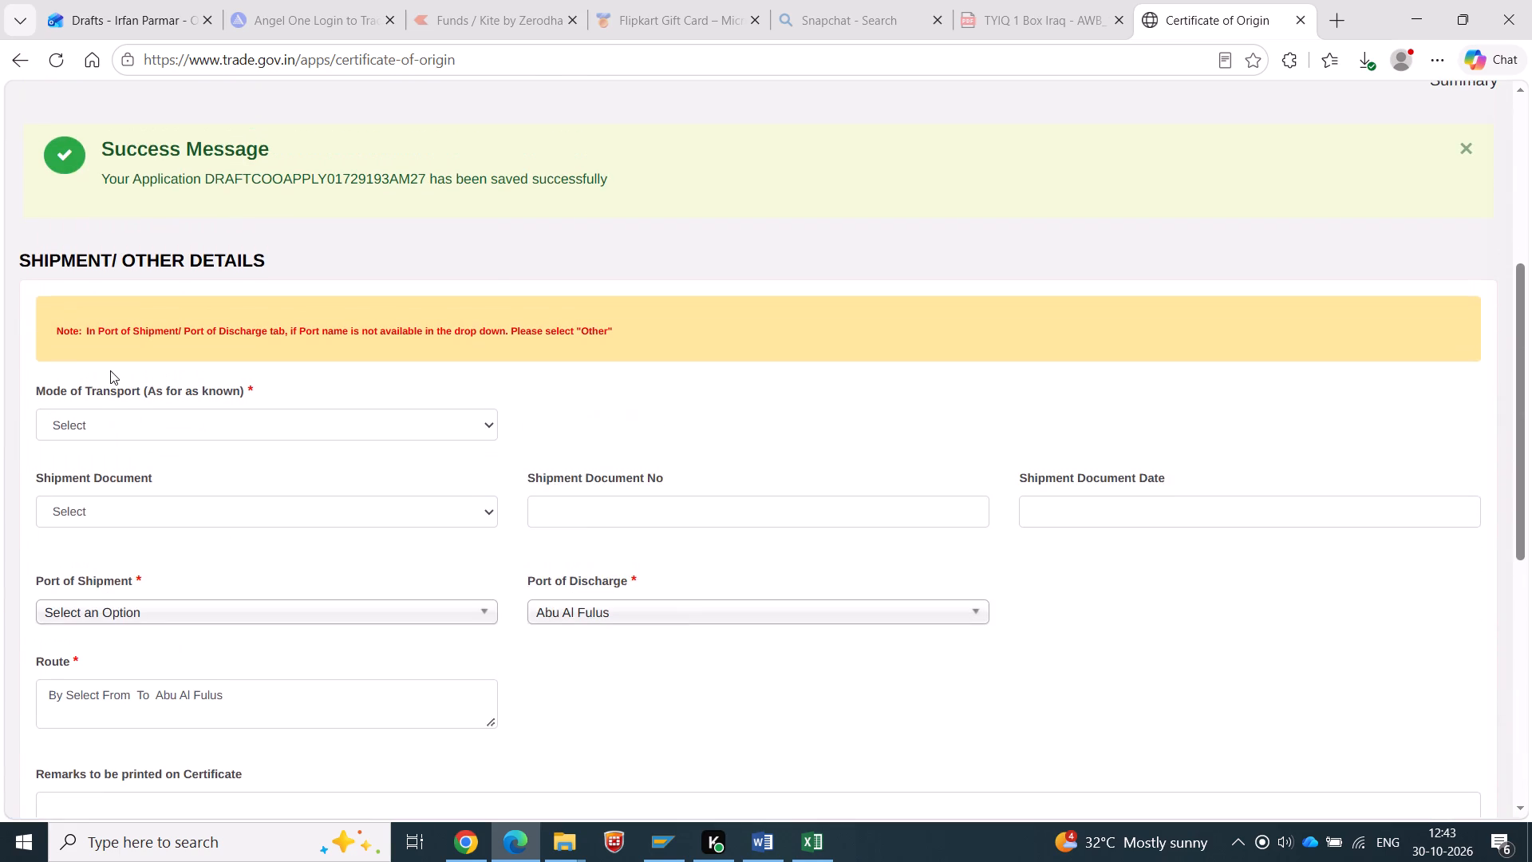
left_click(97, 432)
left_click(85, 484)
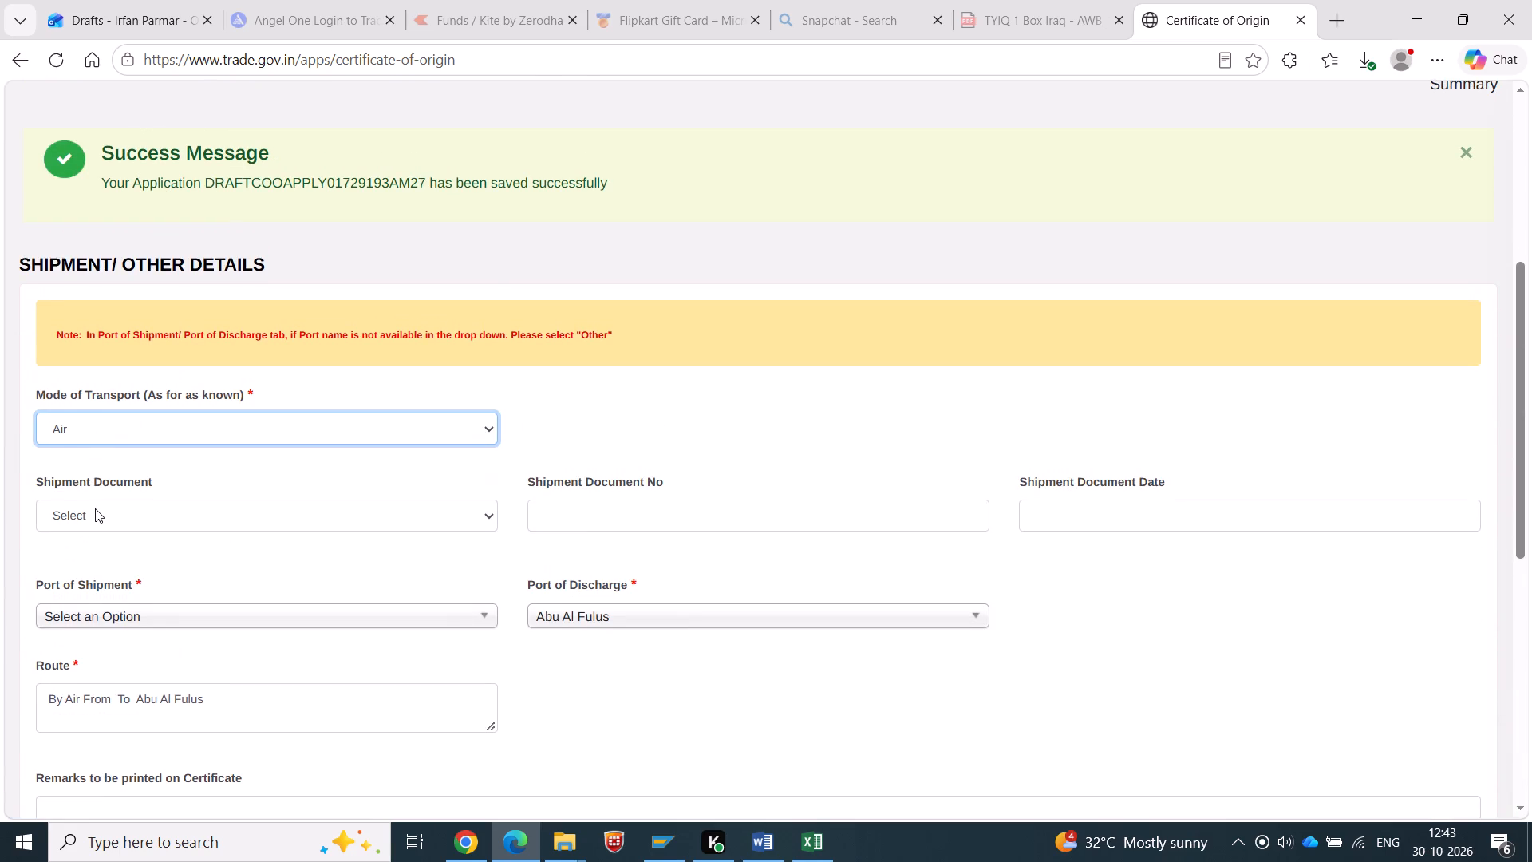
left_click(95, 508)
left_click(101, 570)
left_click(789, 506)
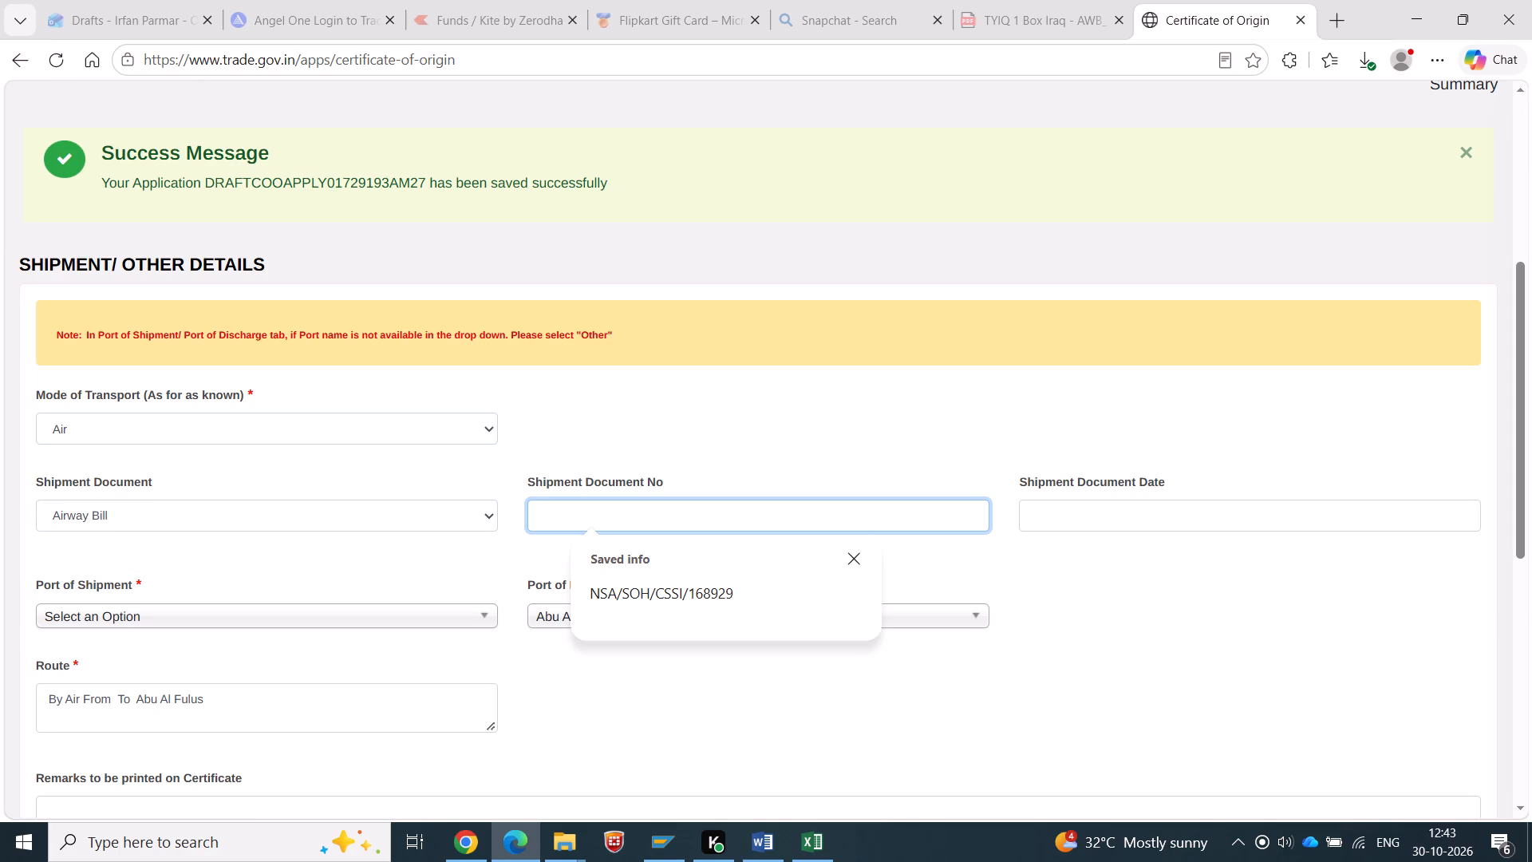
left_click(1025, 6)
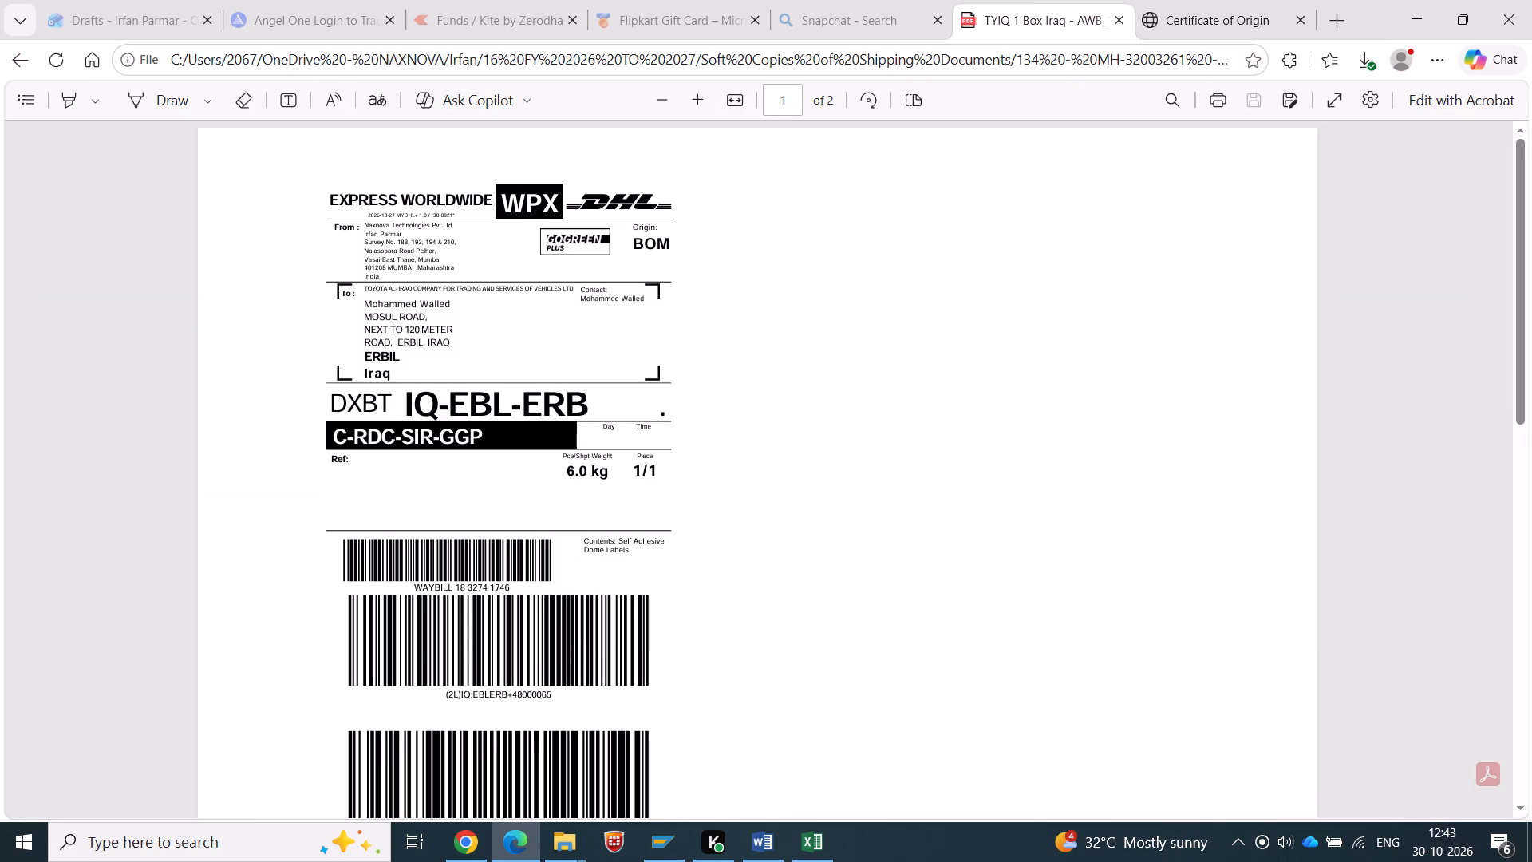
left_click_drag(456, 588, 527, 588)
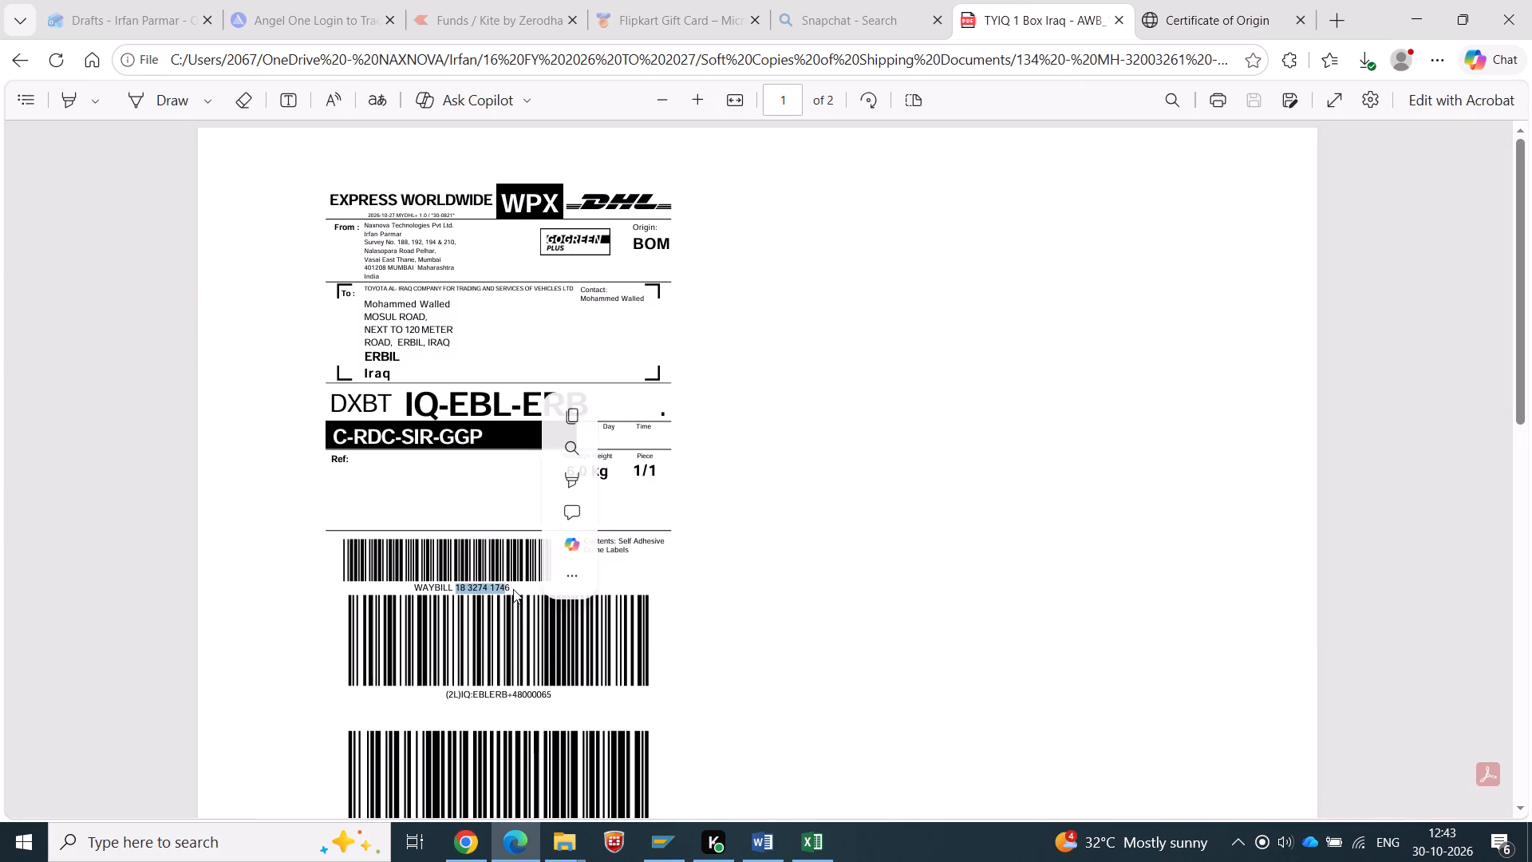
left_click(513, 589)
left_click(466, 595)
left_click_drag(456, 591, 456, 591)
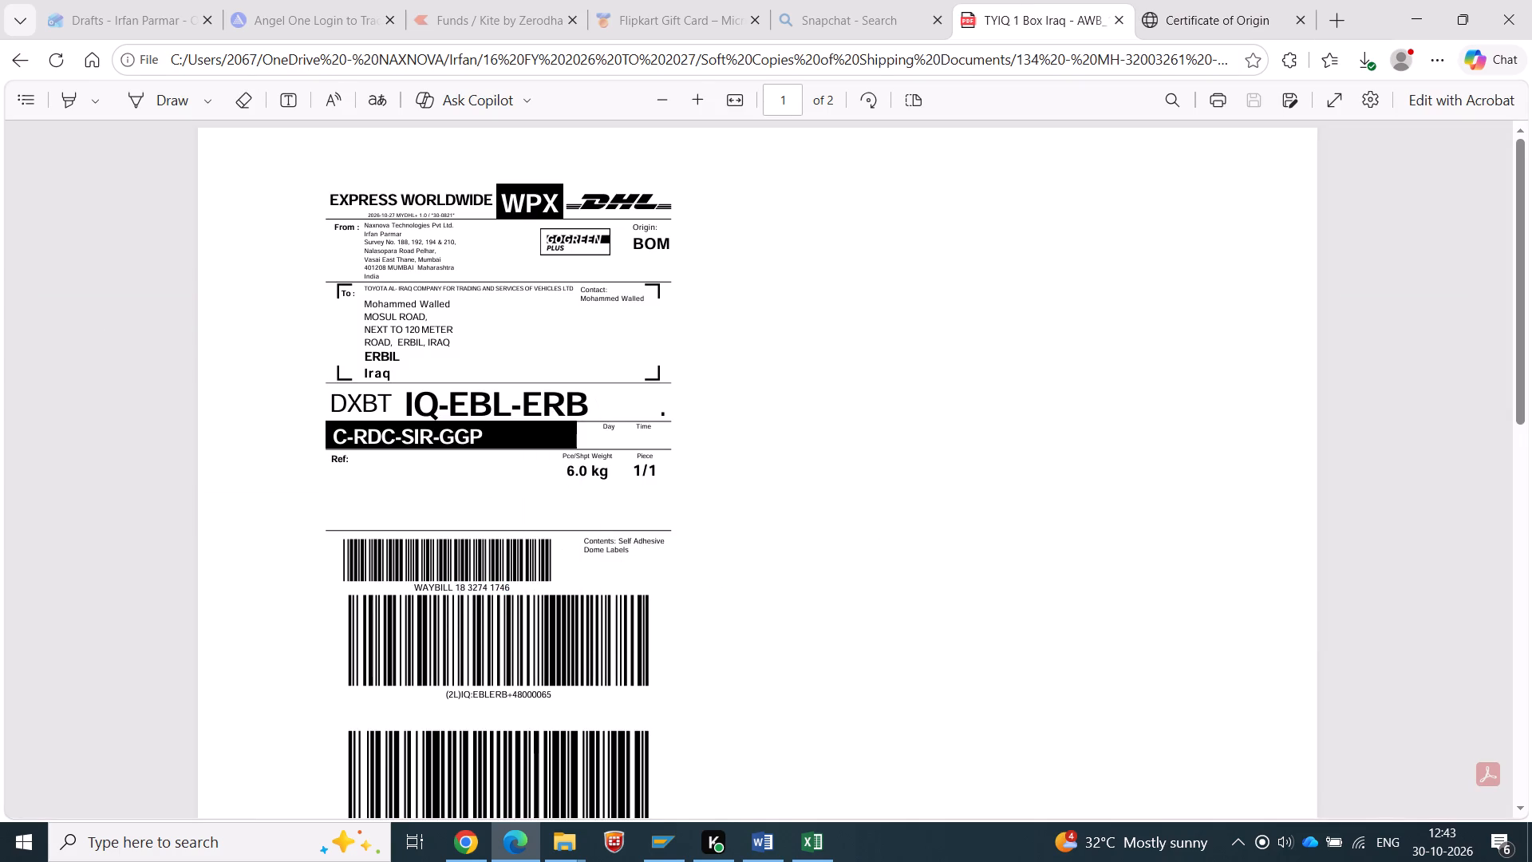
left_click_drag(456, 591, 509, 591)
key("ctrl+c")
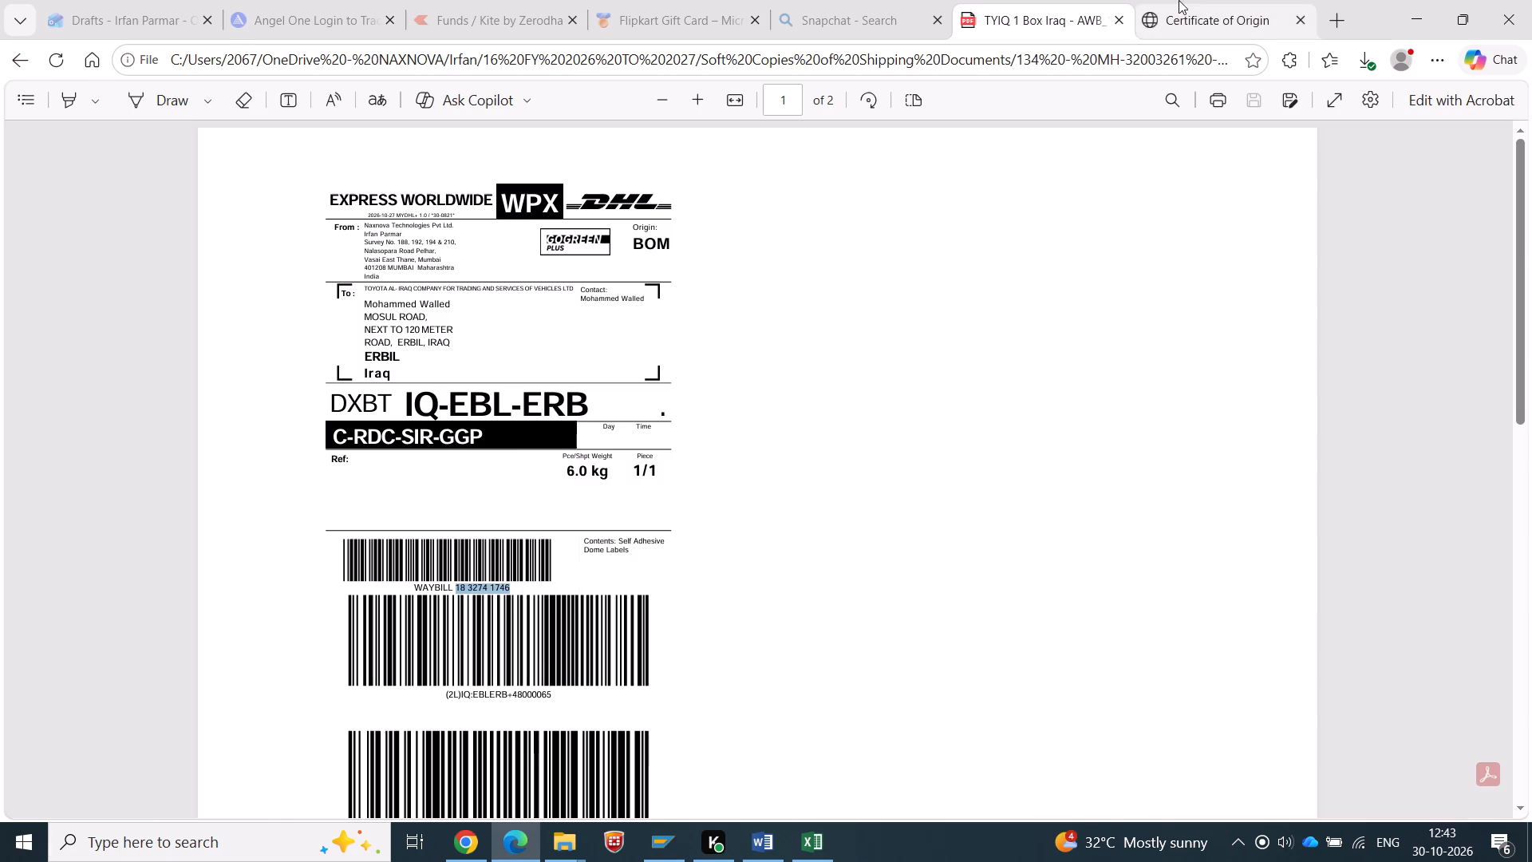
left_click(1179, 0)
key("ctrl+v")
Check the DHL label for the shipment date and set the Shipment Document Date to 27/10/2026.
key("alt+Tab")
scroll(545, 518, "up", 5)
key("alt+Tab")
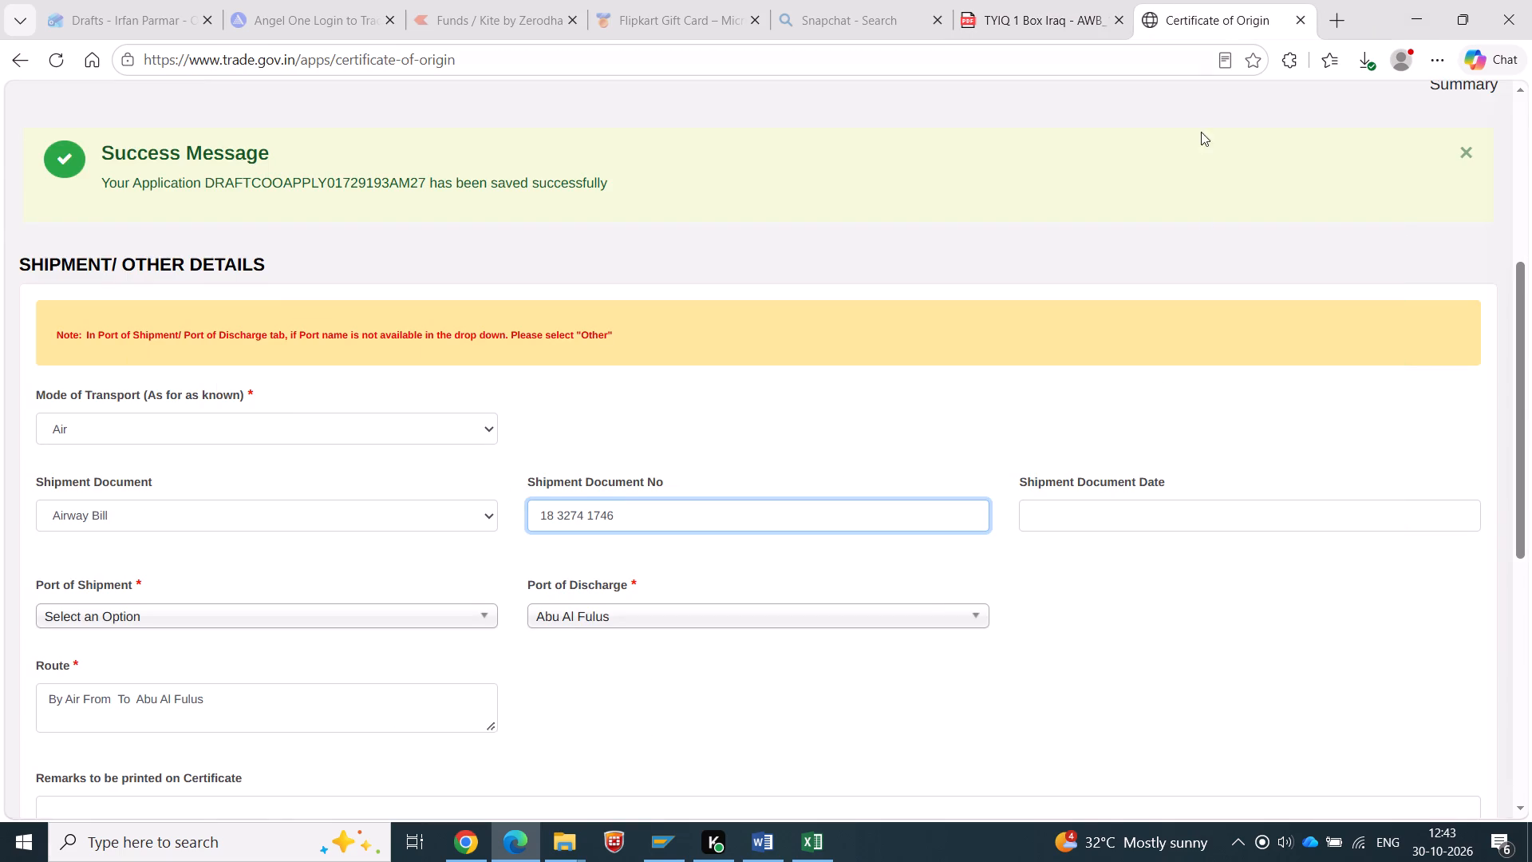
left_click(1159, 530)
left_click(1113, 433)
left_click(1053, 706)
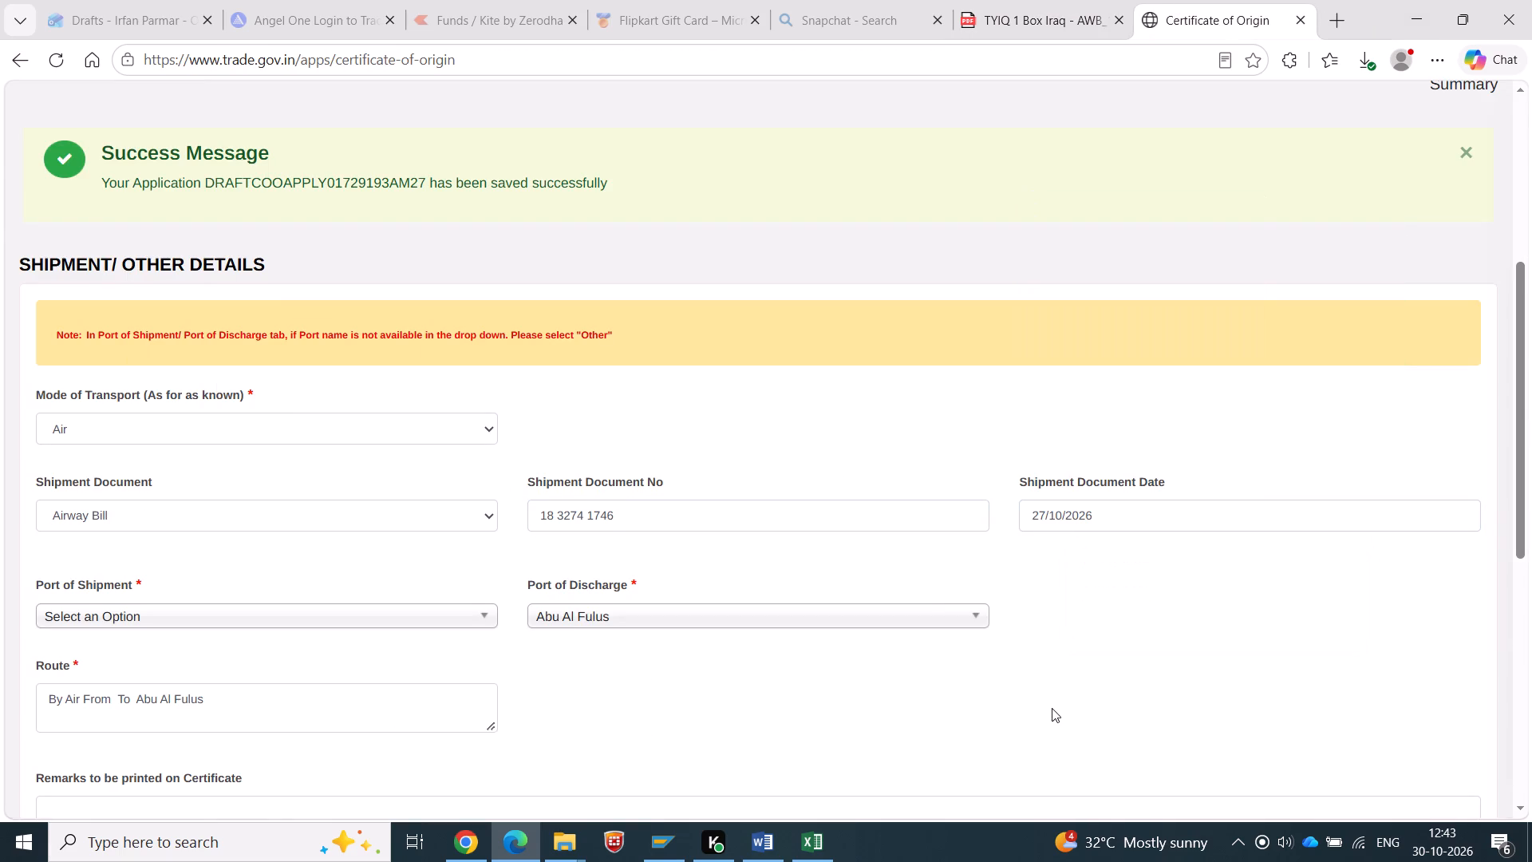
Search for INBOM4 and select INBOM4-AIR CARGO COMPLEX, SAHAR, ANDHERI(E) MUMBAI as the Port of Shipment.
scroll(503, 664, "down", 2)
left_click(53, 427)
left_click(64, 450)
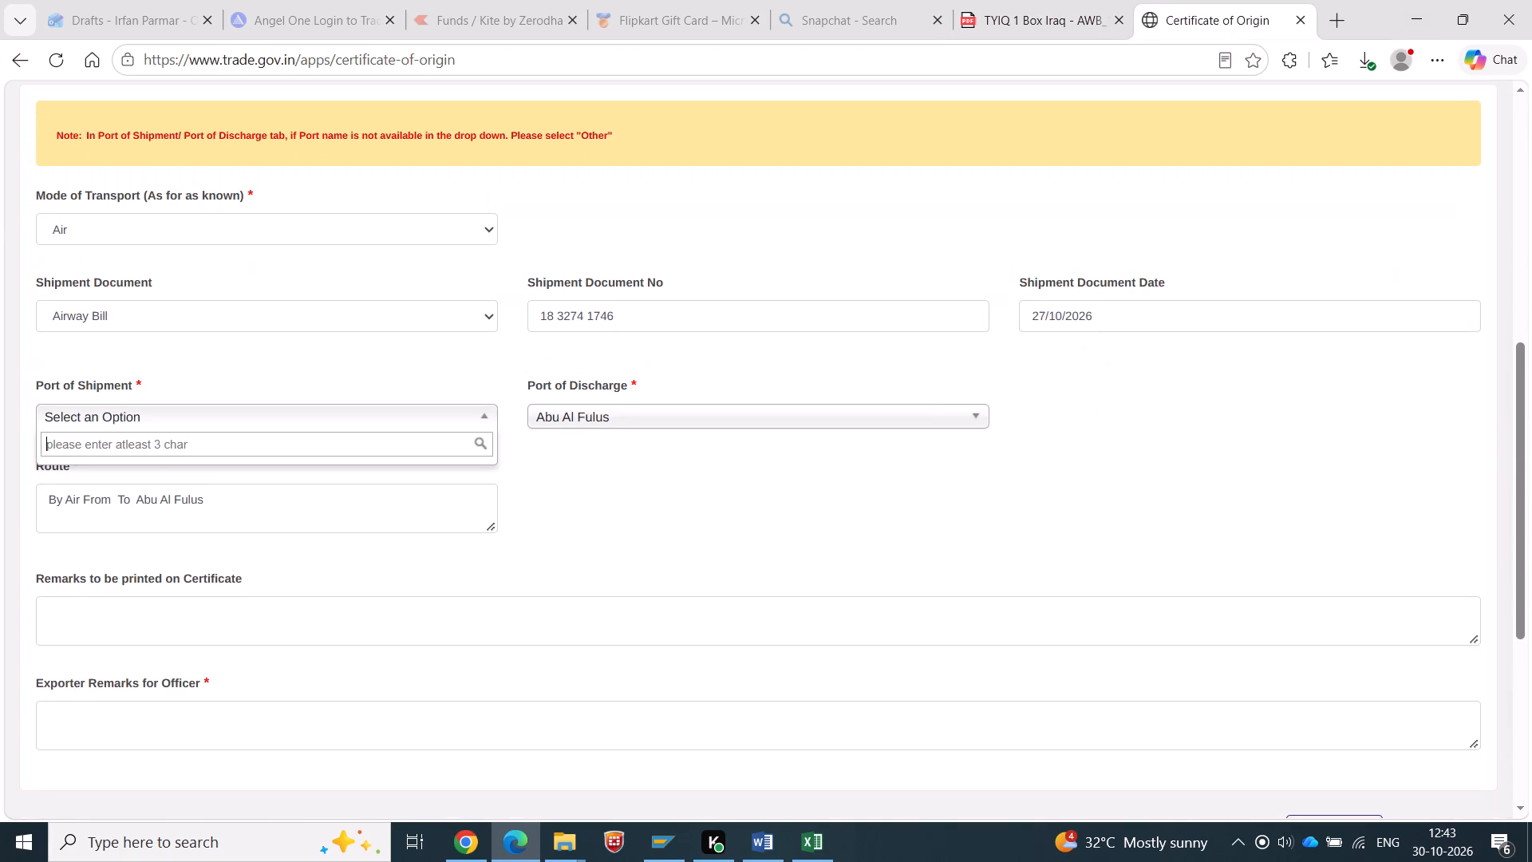
type("IN")
type("BOM4")
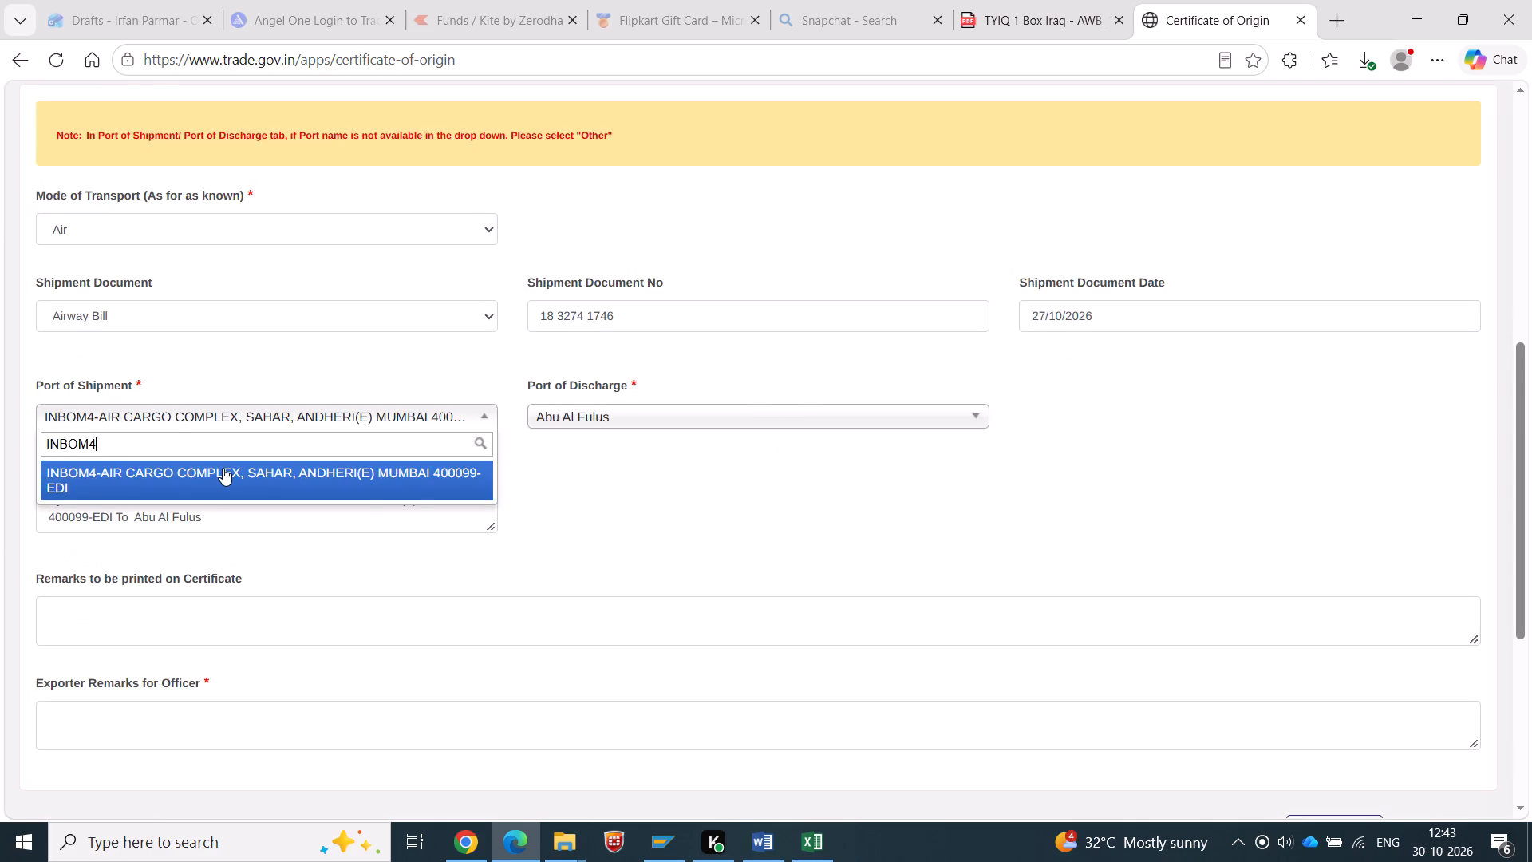
left_click(223, 468)
Set the Port of Discharge to Other and specify it as ERBIL, as shown on the DHL label.
left_click(652, 413)
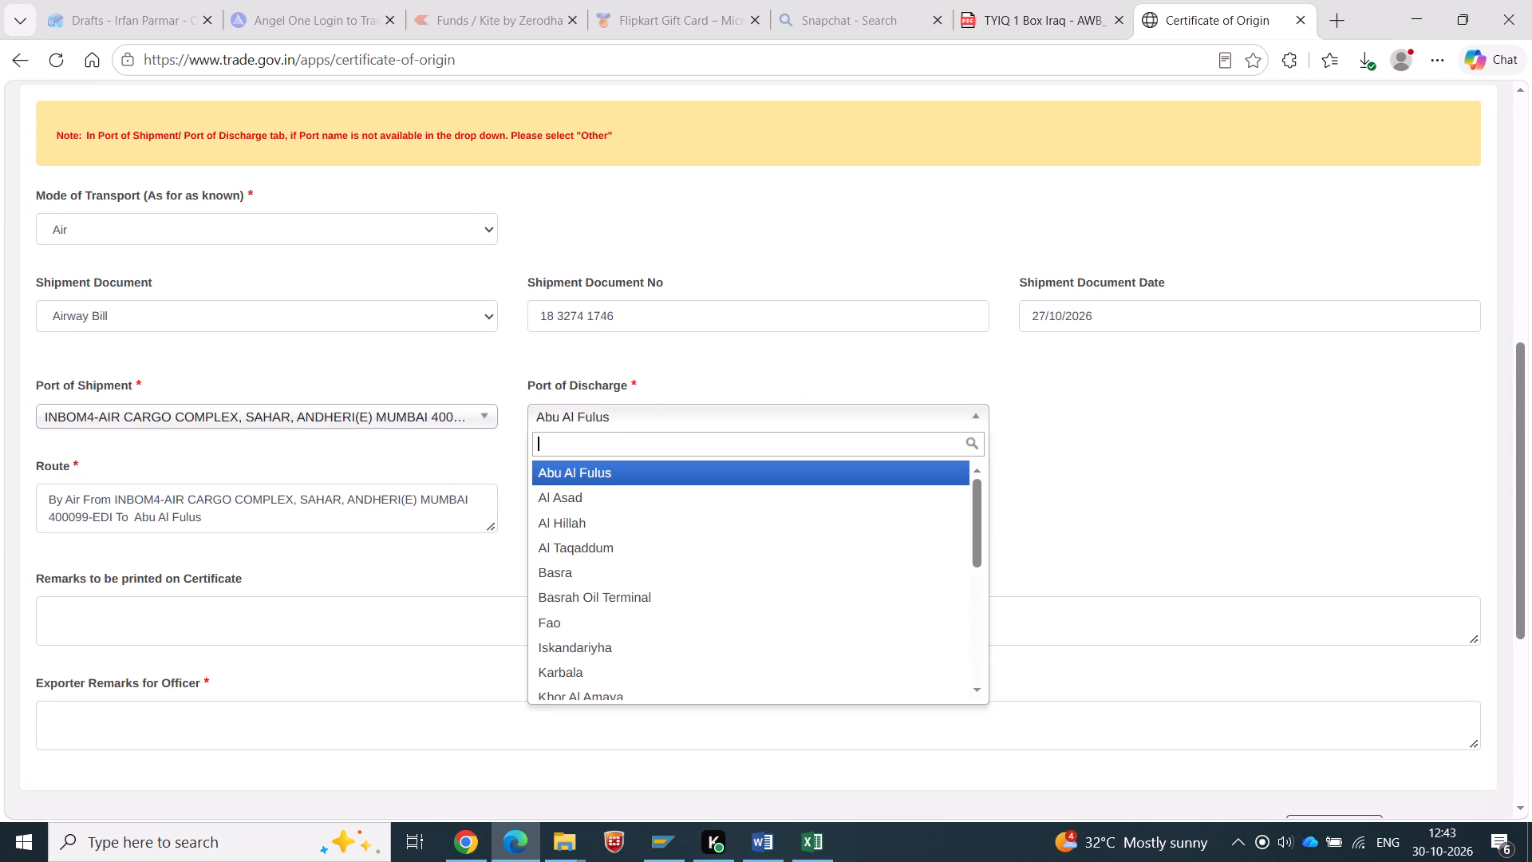
left_click_drag(231, 520, 155, 520)
left_click(666, 421)
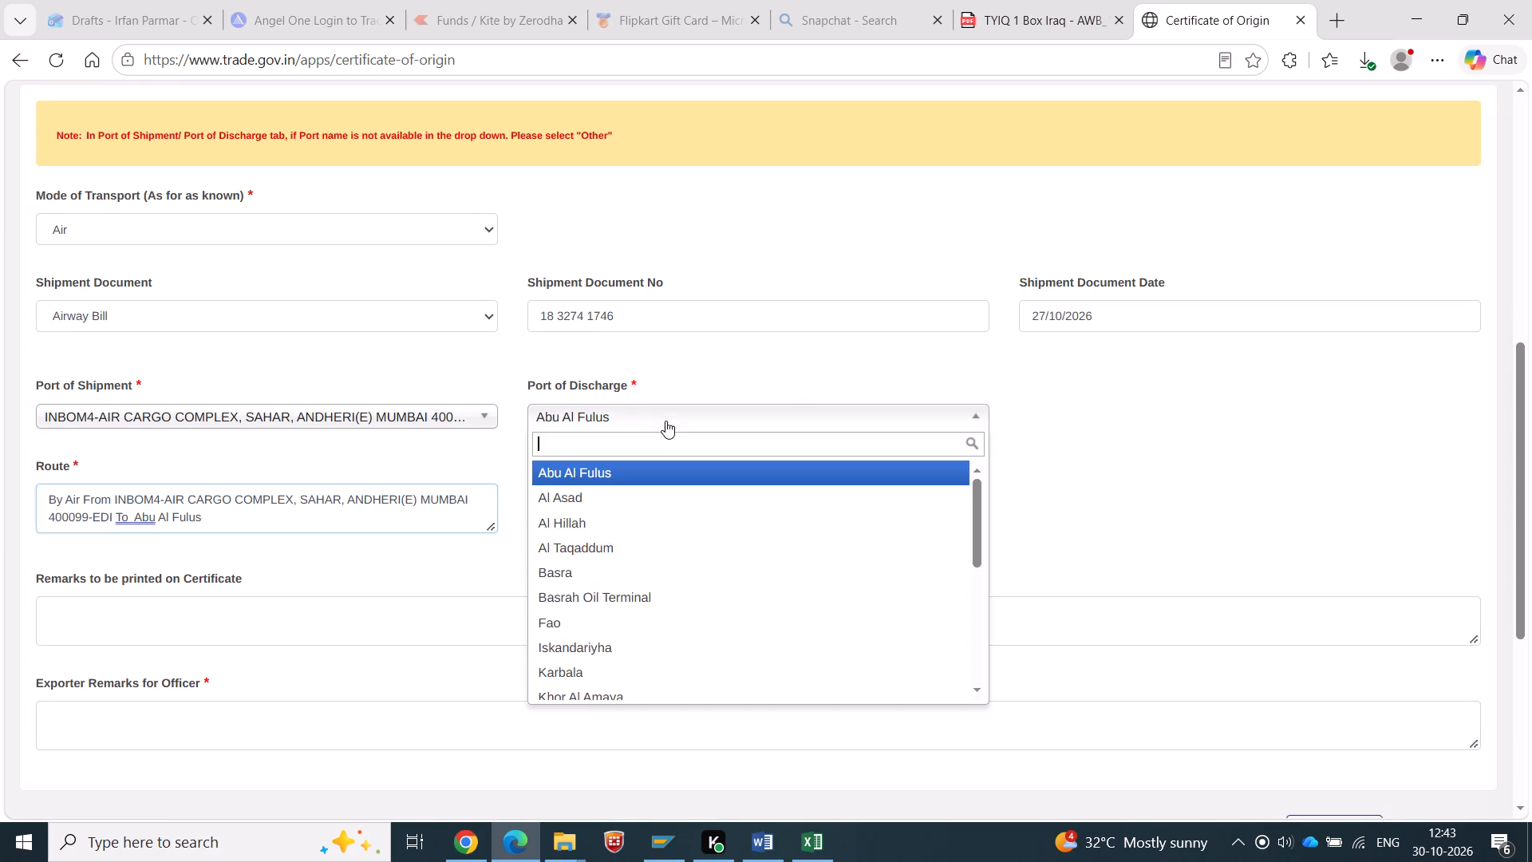
scroll(636, 470, "down", 6)
left_click(574, 689)
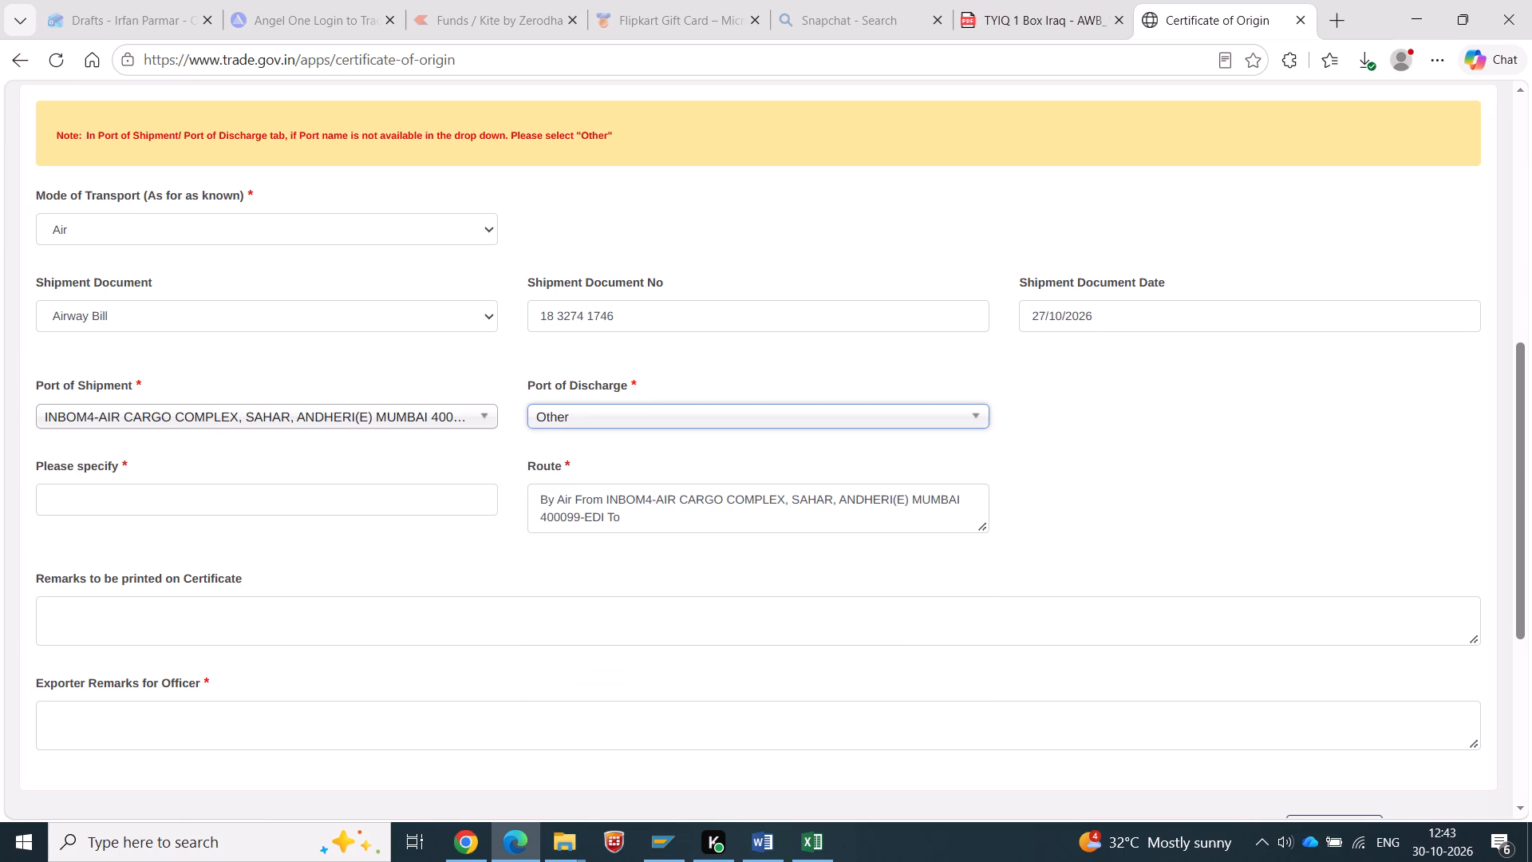
left_click(128, 506)
key("alt+Tab")
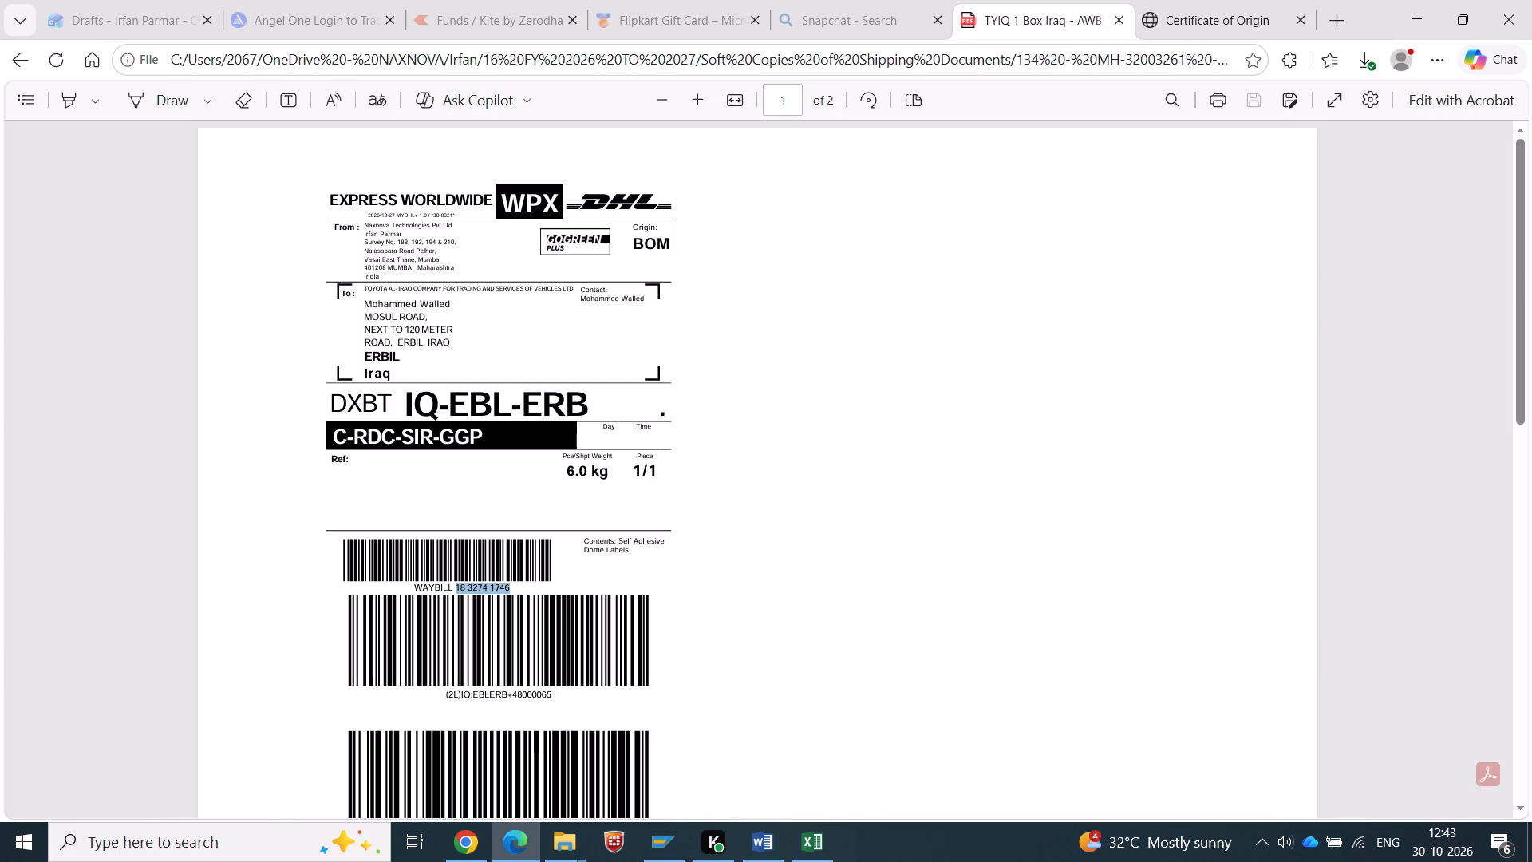
key("alt+Tab")
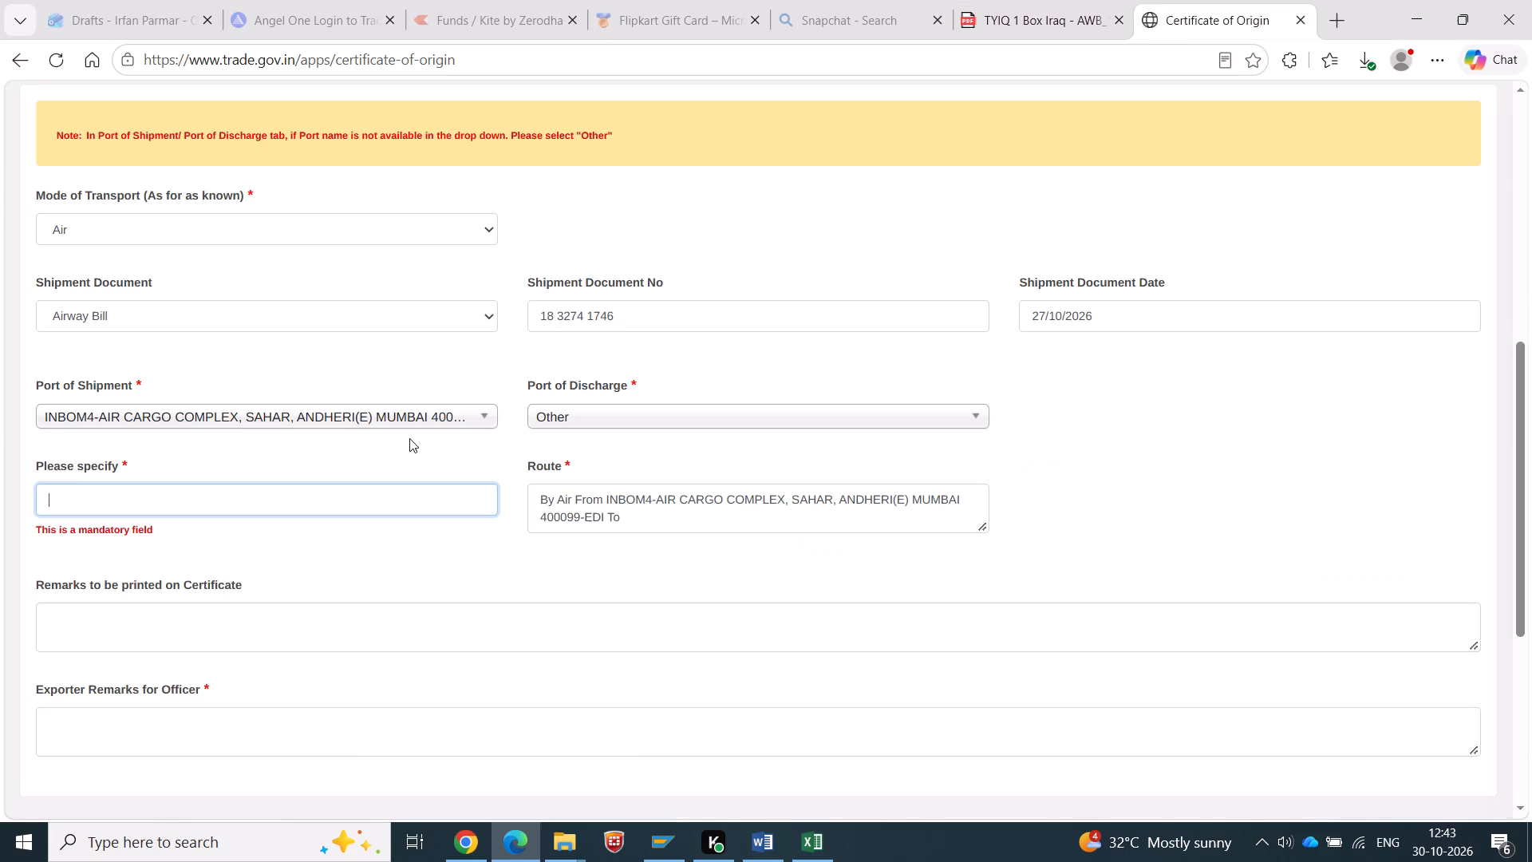
type("ER")
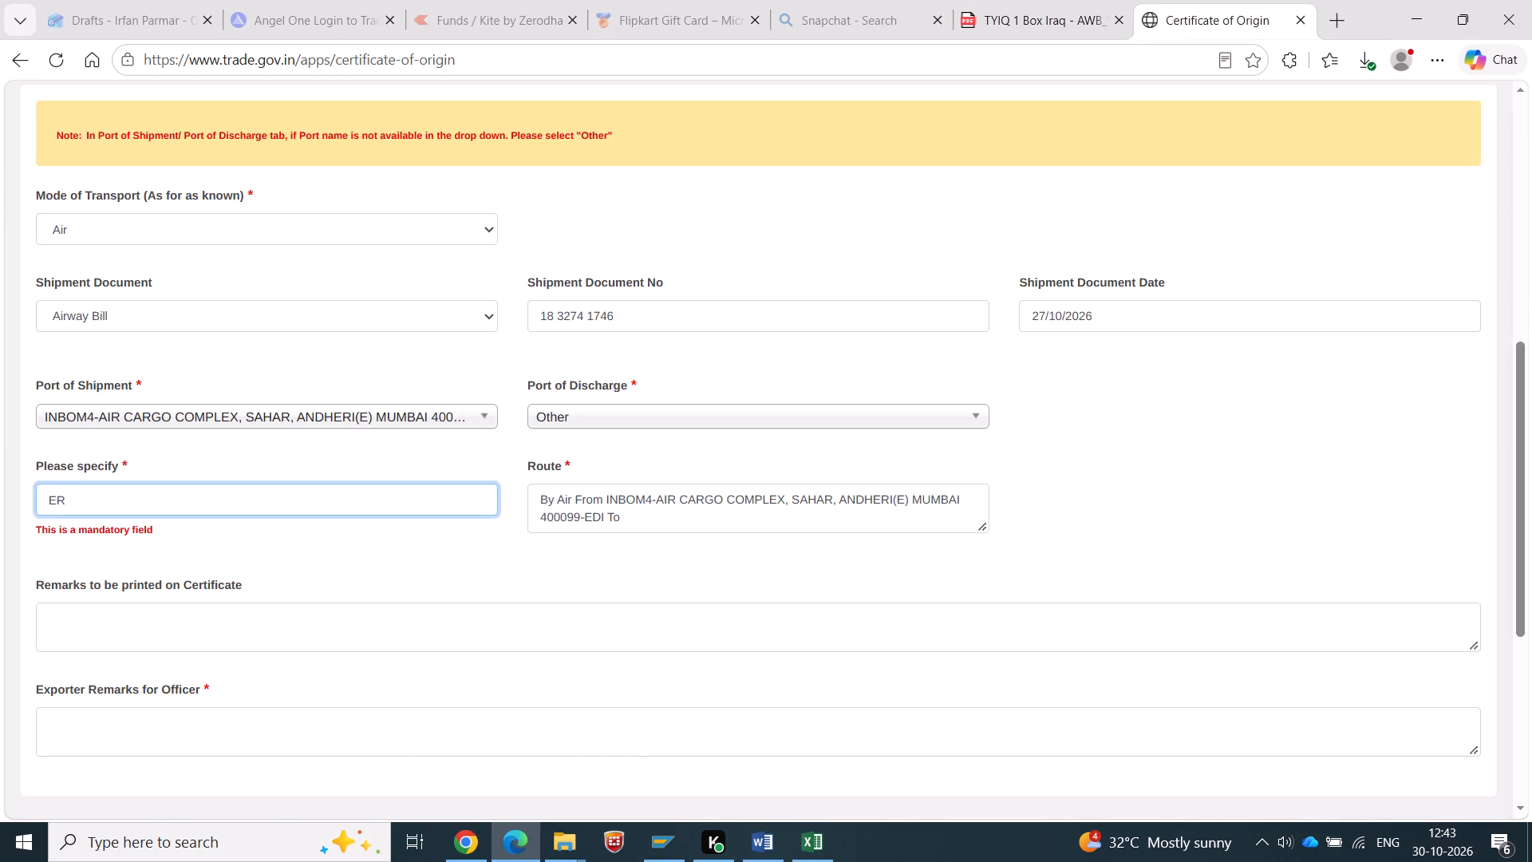
type("BIL")
key("Tab")
Enter na in Exporter Remarks for Officer and save the shipment details to continue to the attachments.
scroll(604, 401, "down", 4)
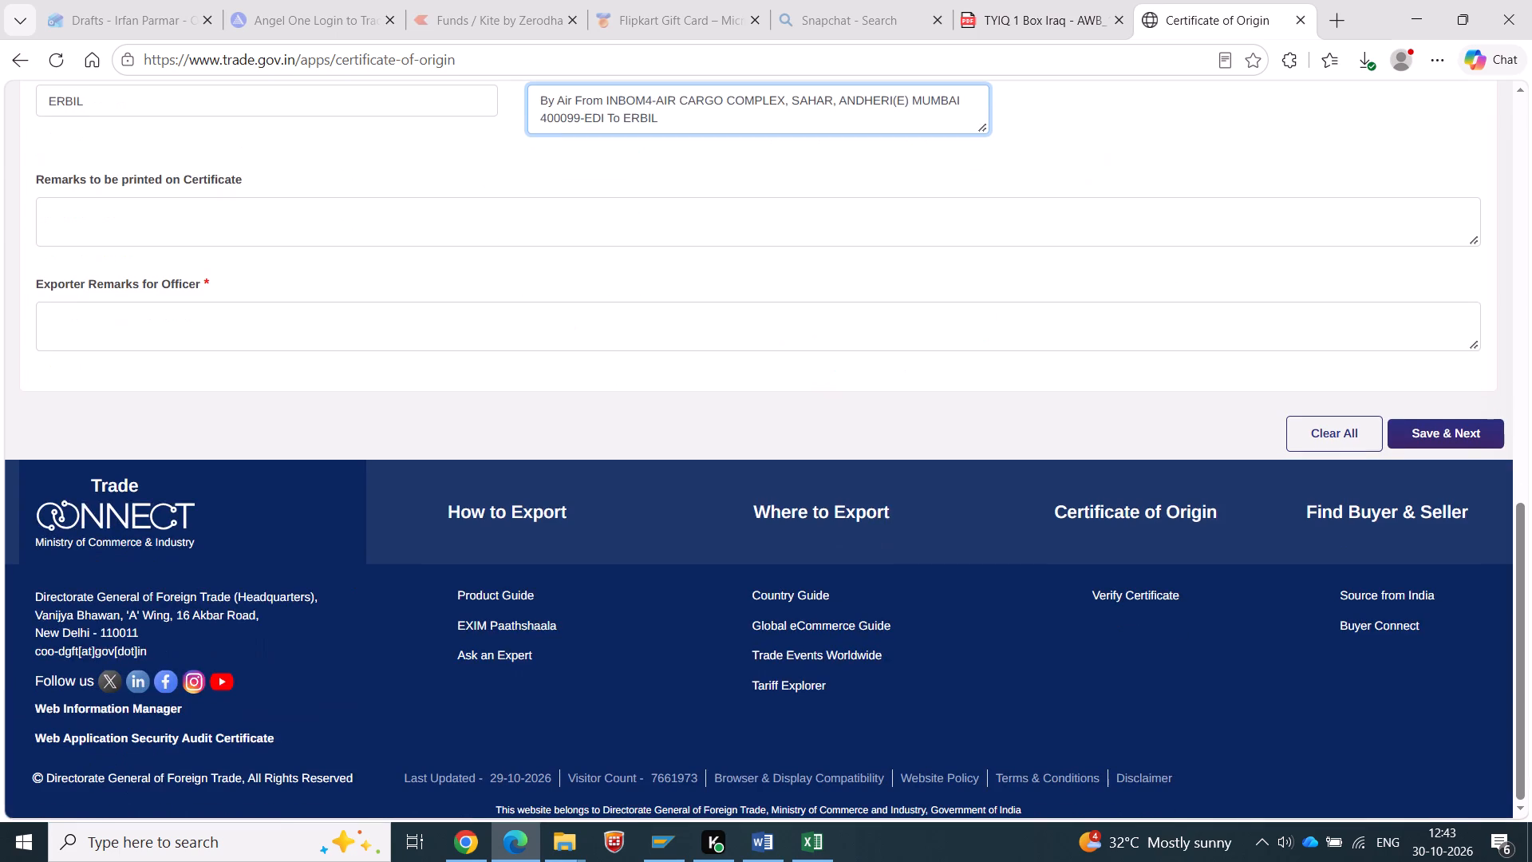
left_click(193, 329)
type("na")
key("Tab")
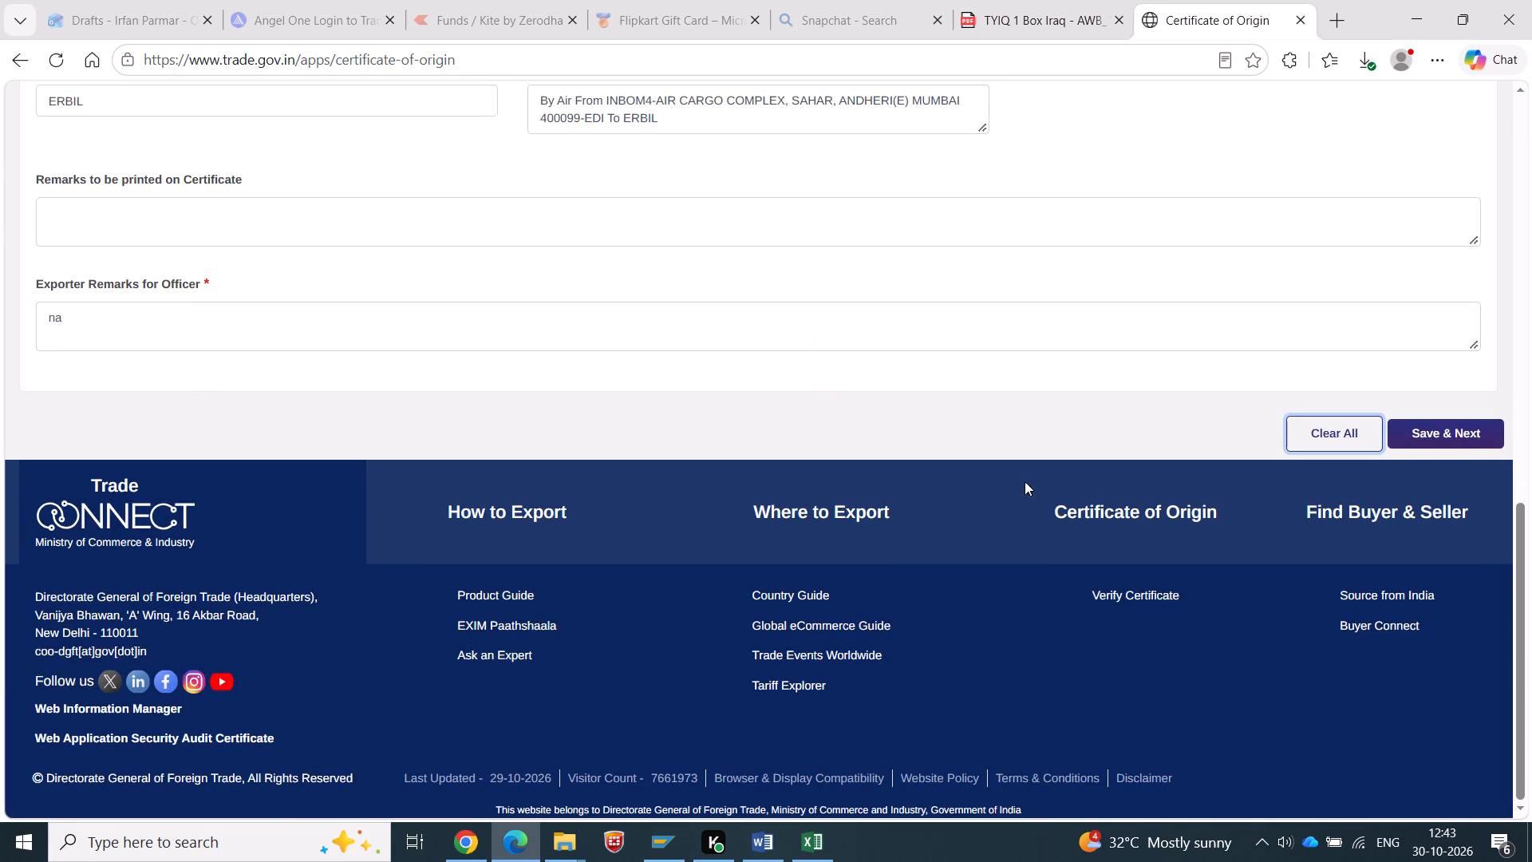
left_click(1467, 437)
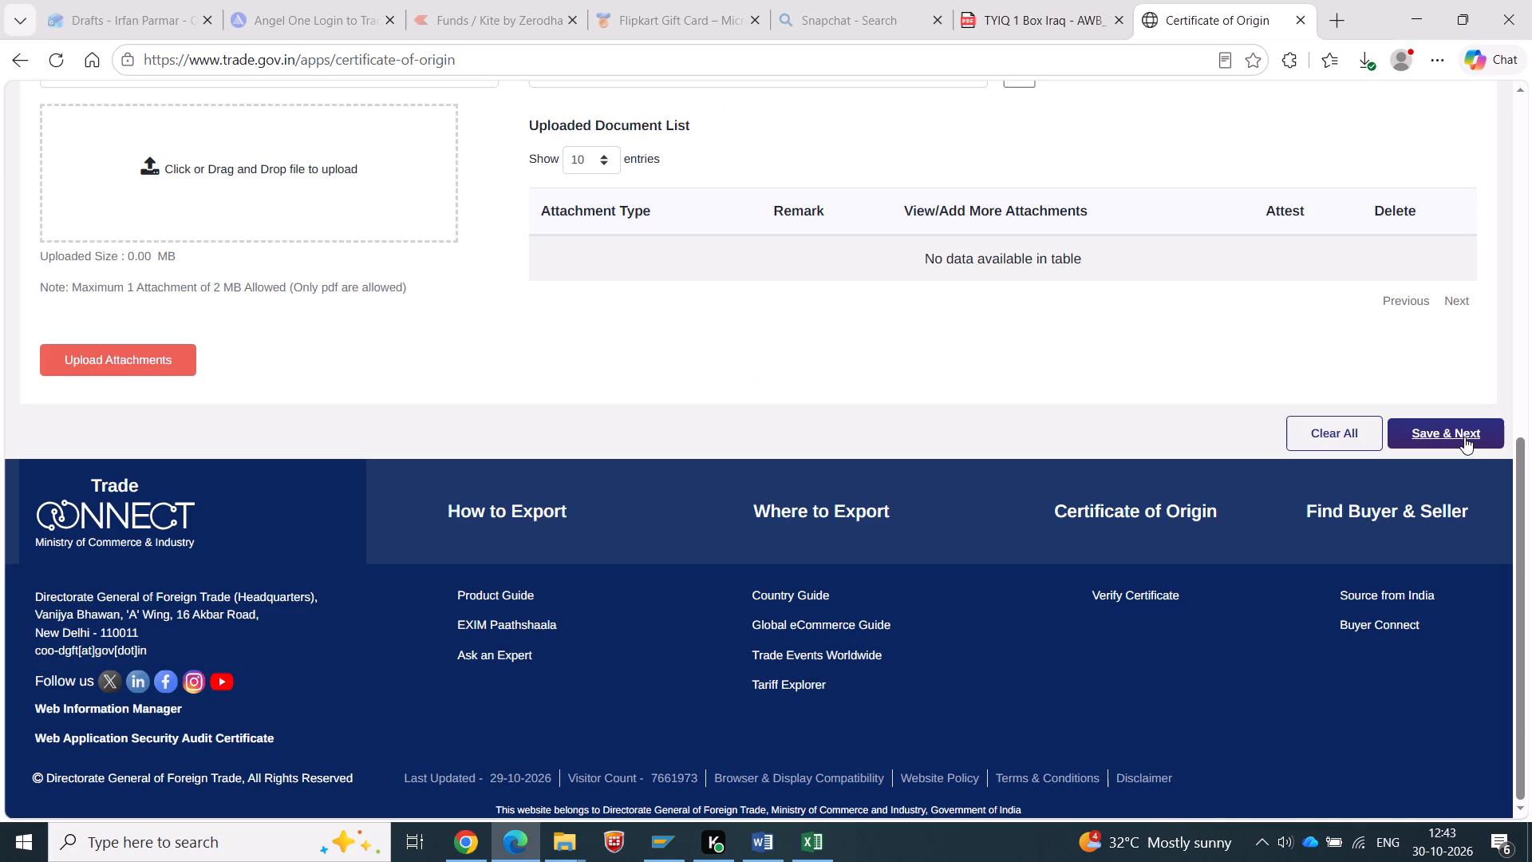
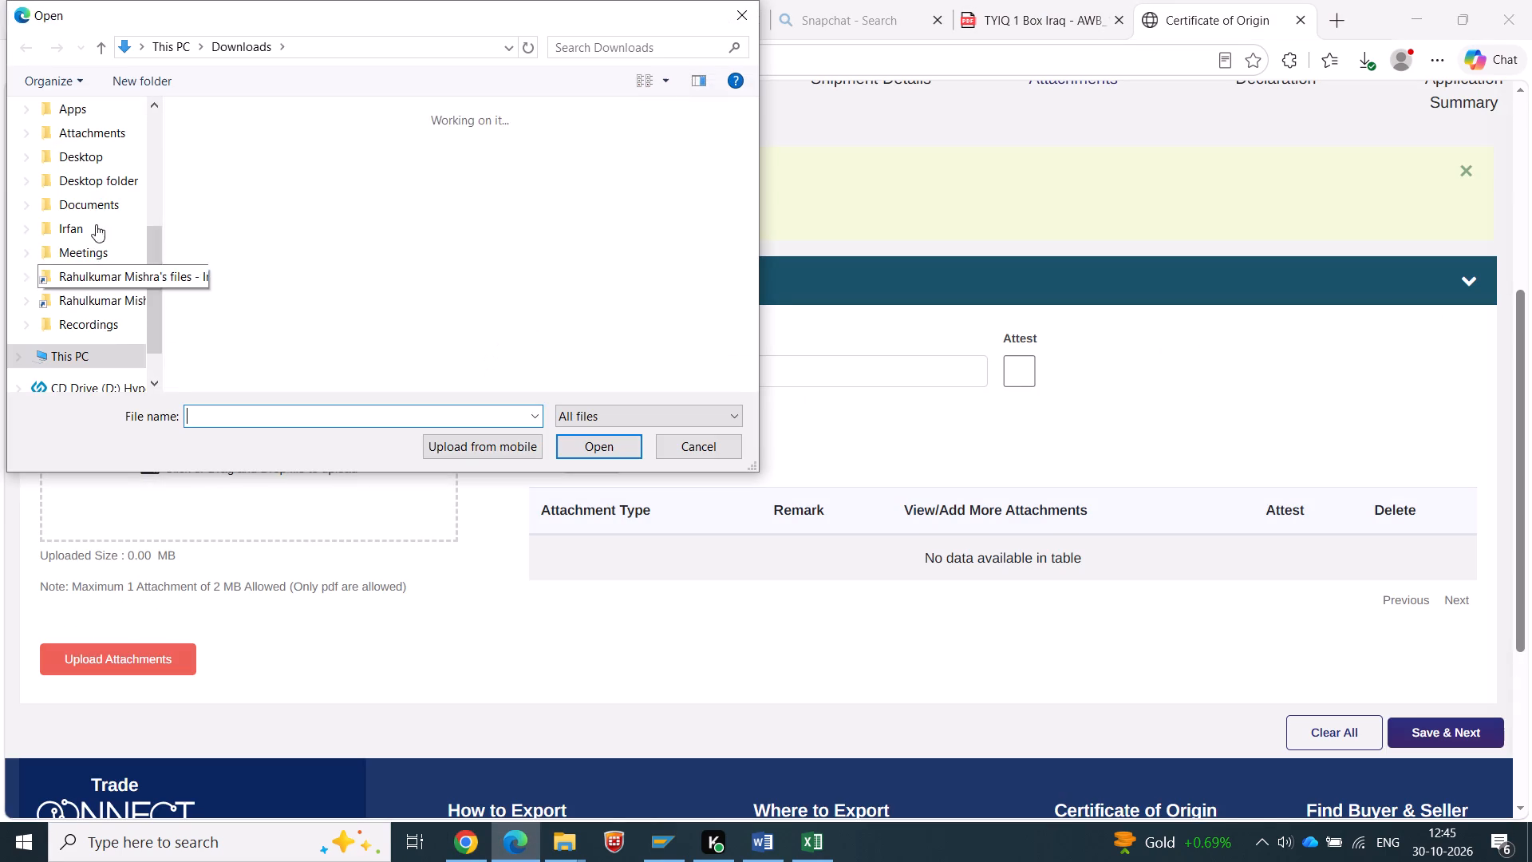
Choose the file 3261-tyiq_30102026124402.pdf as the Invoice attachment.
scroll(80, 188, "up", 5)
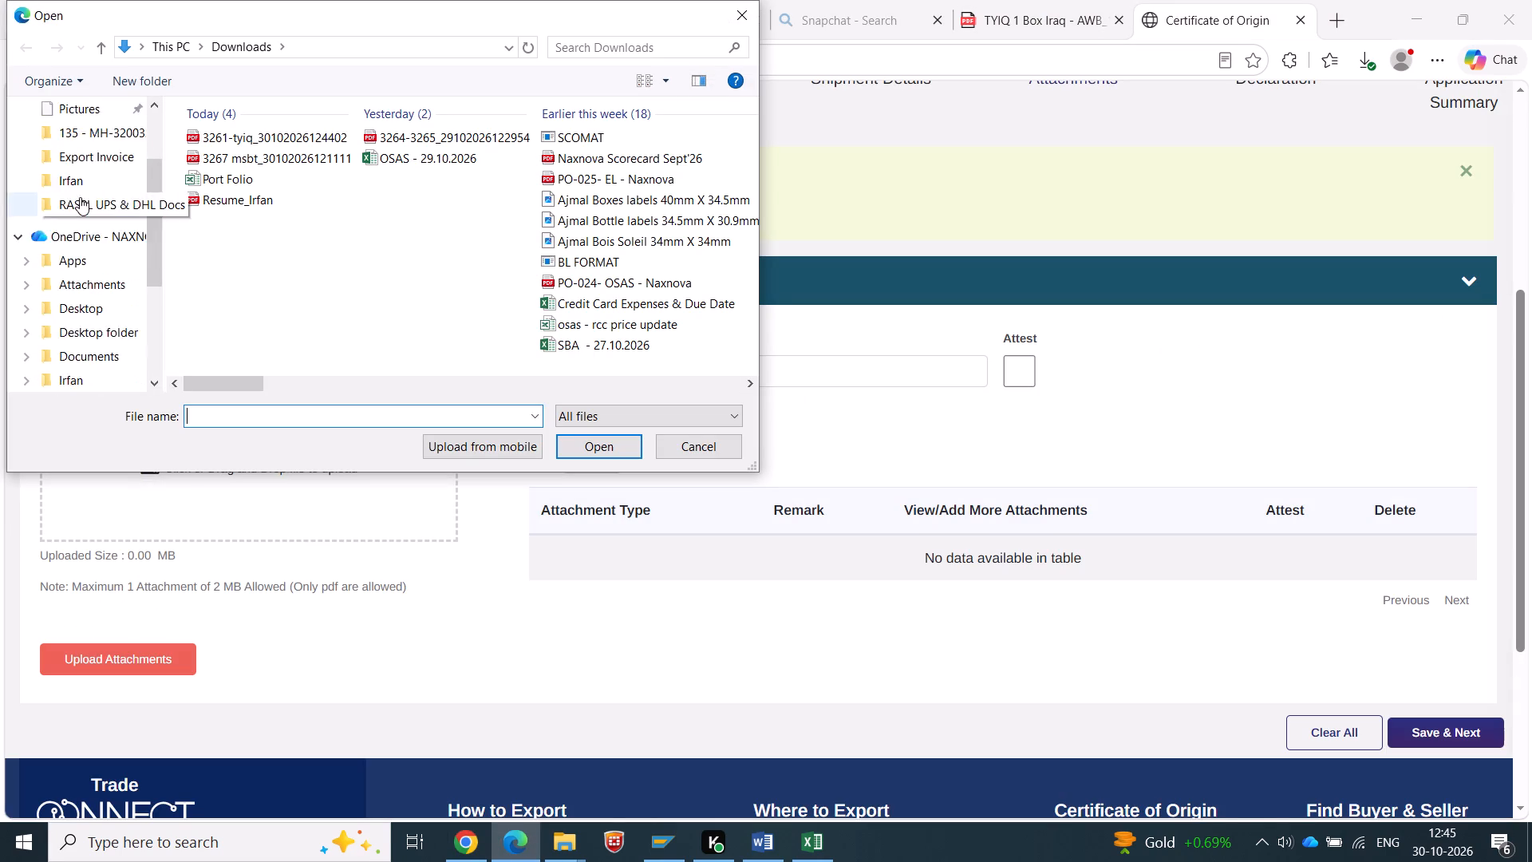
scroll(80, 197, "up", 9)
left_click(80, 178)
double_click(232, 133)
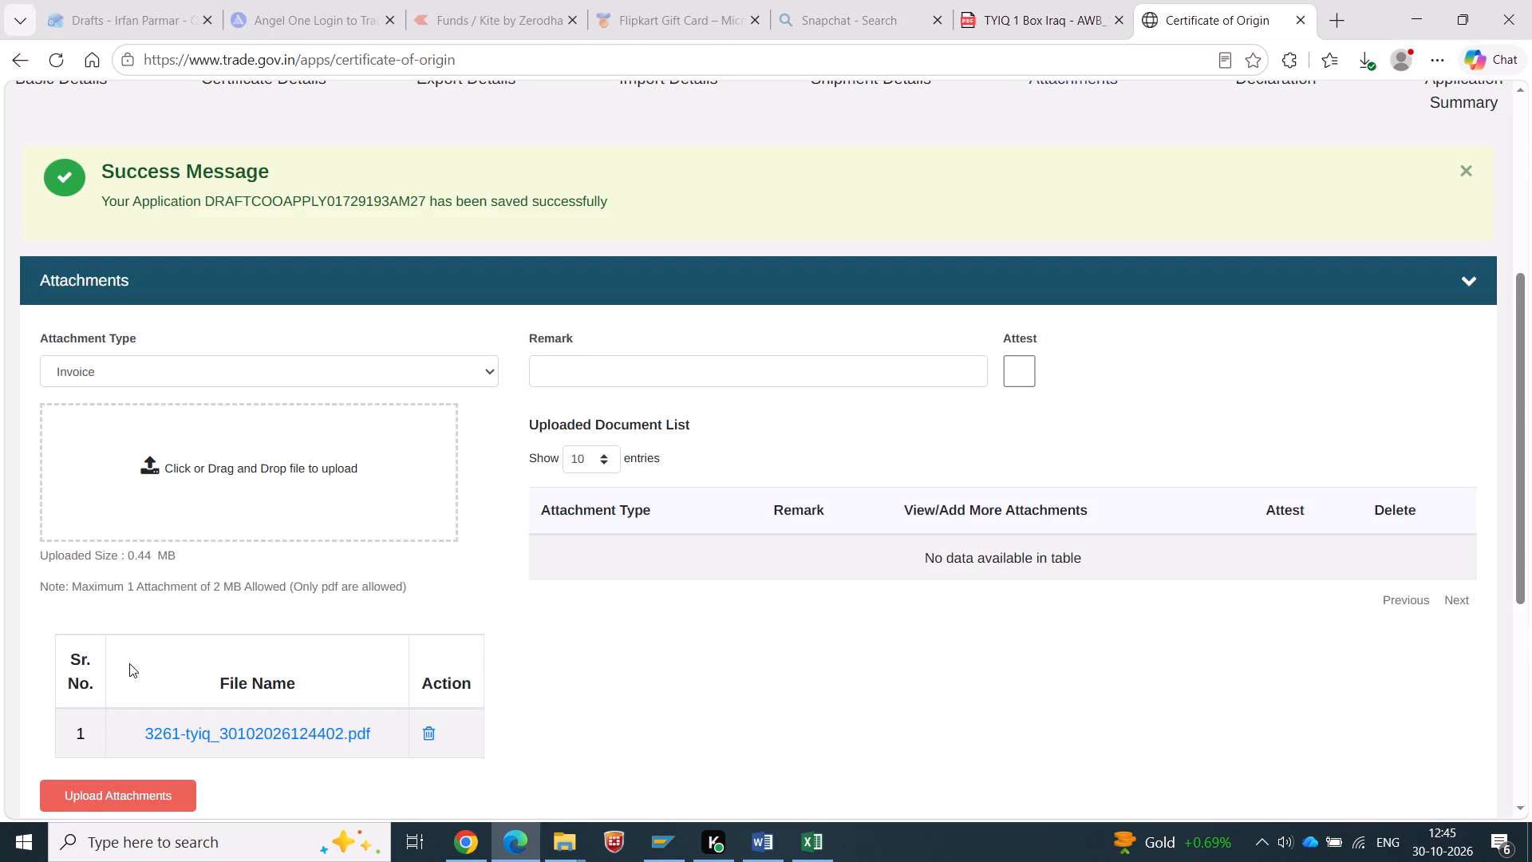
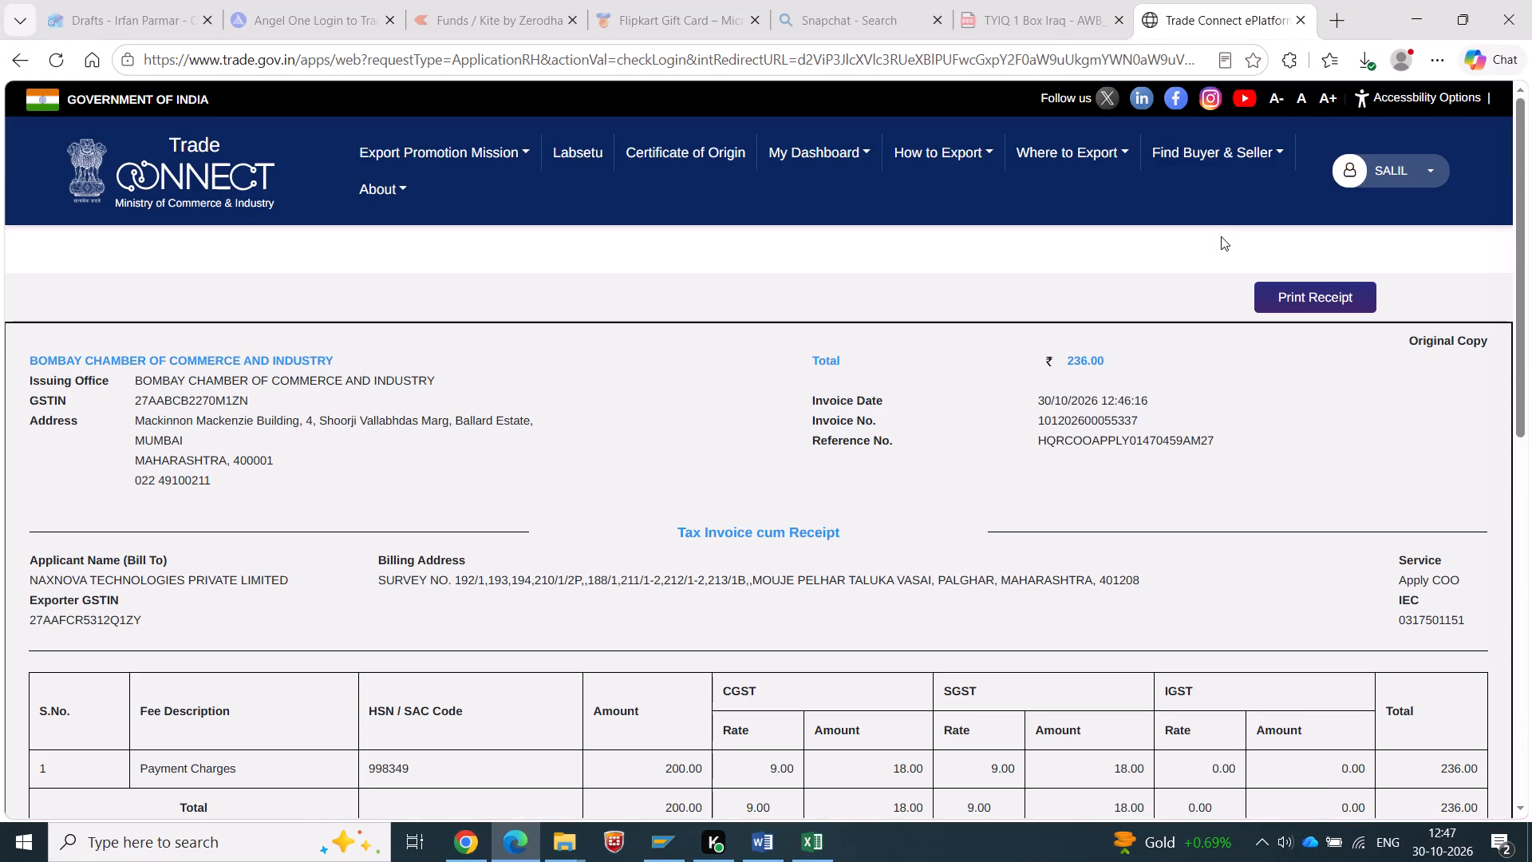
Generate the printable Bombay Chamber tax invoice cum receipt for the certificate of origin fee and start printing it.
left_click(1319, 291)
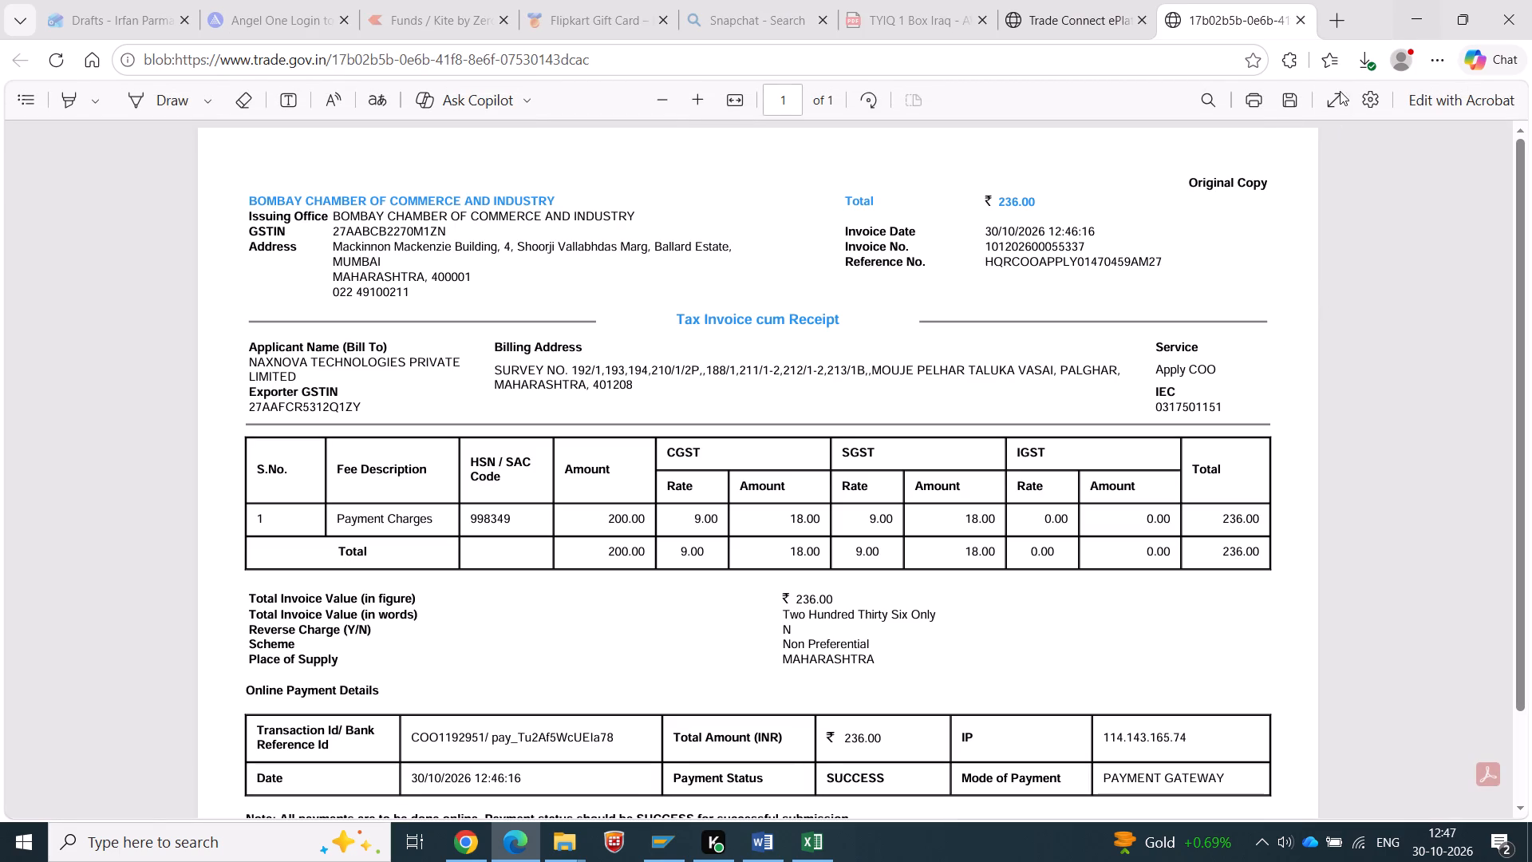
left_click(1257, 108)
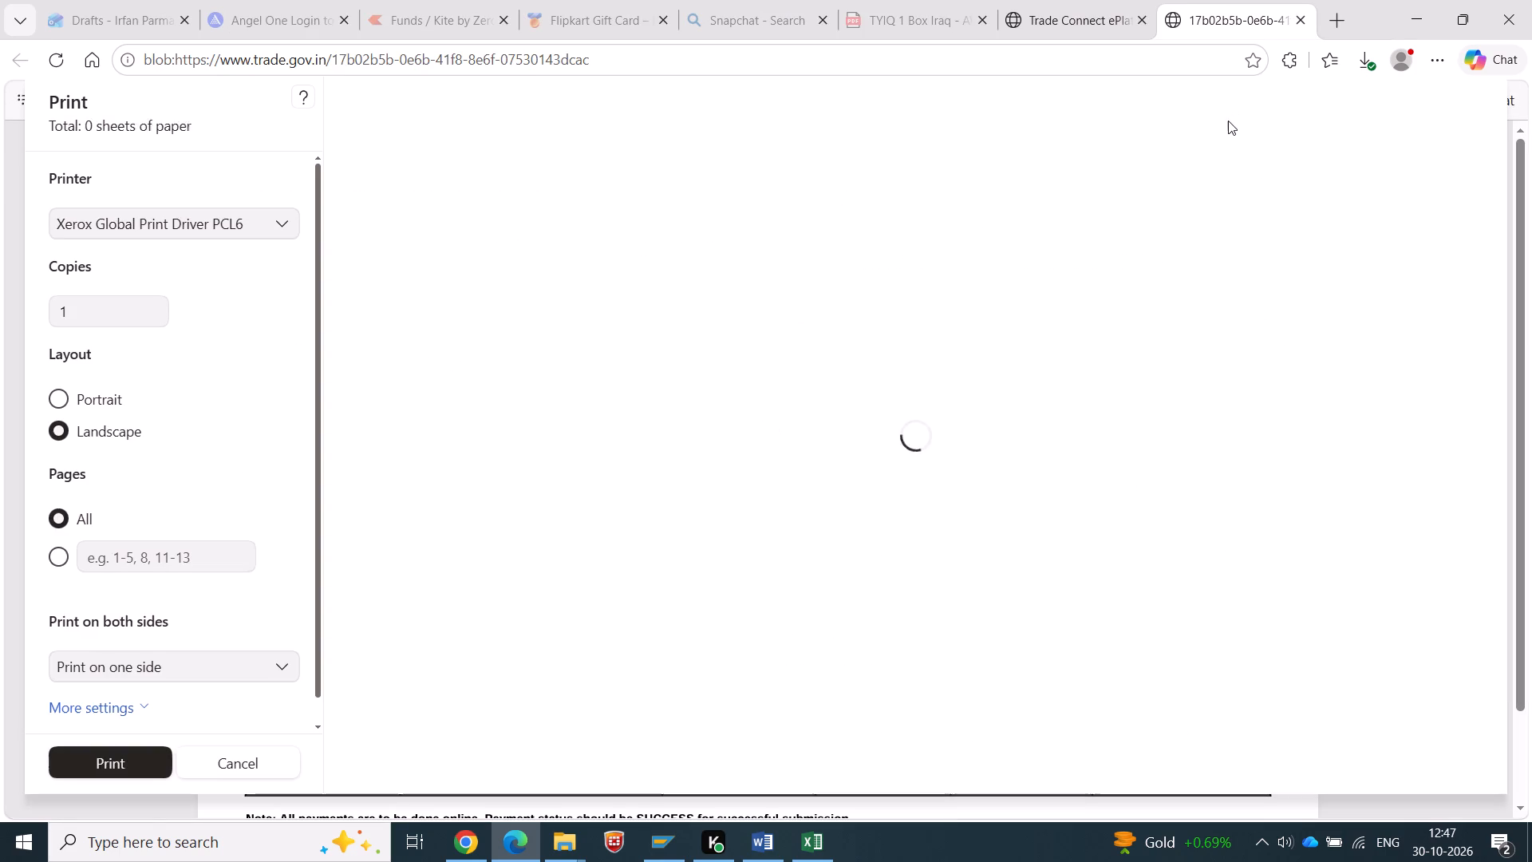
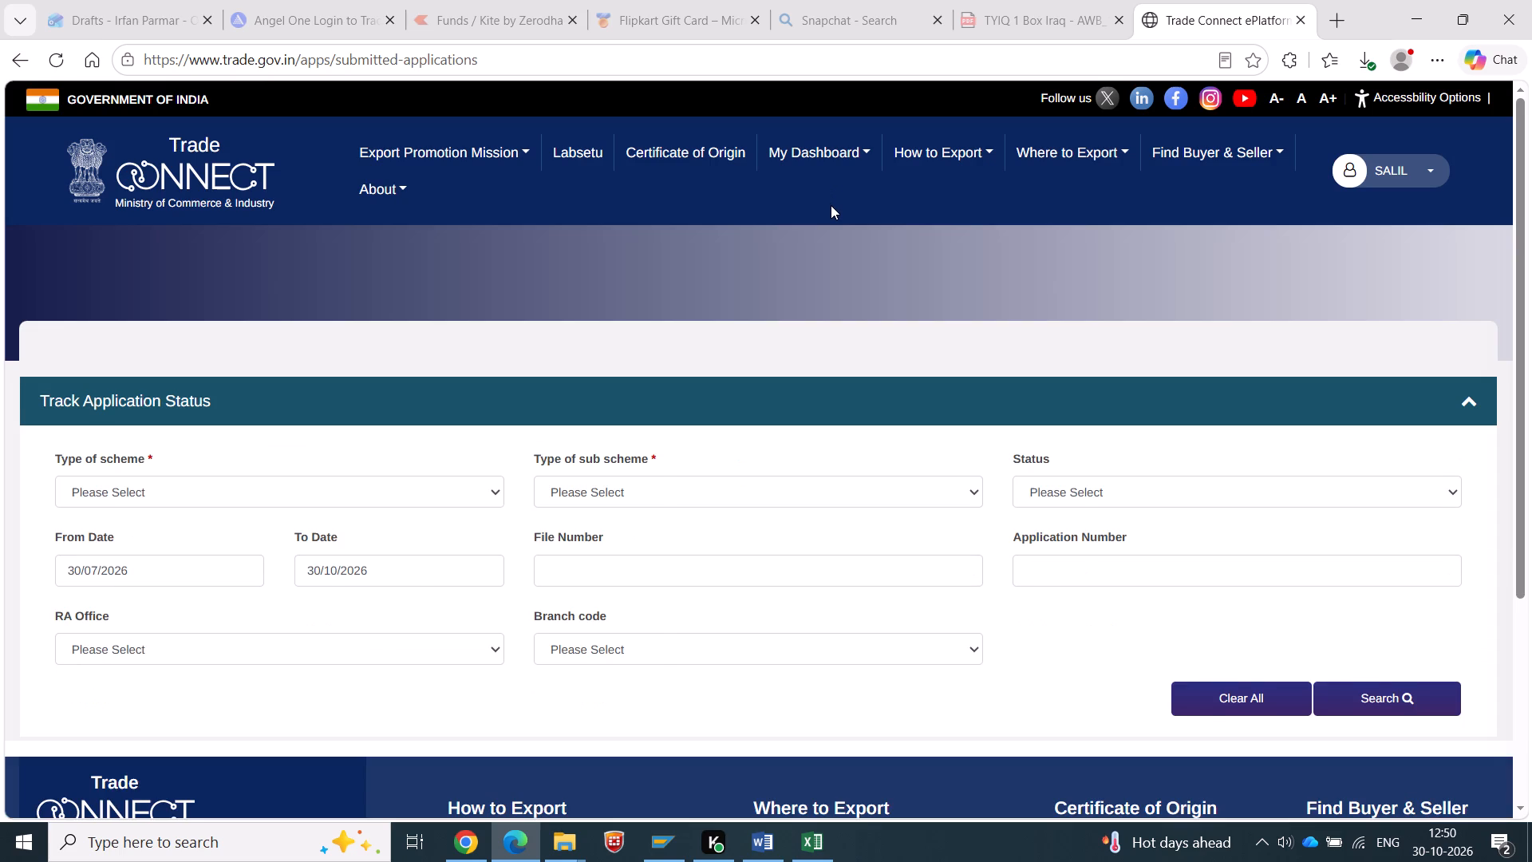
Search the submitted applications with scheme COO, sub scheme Apply COO and status Approved.
left_click(259, 511)
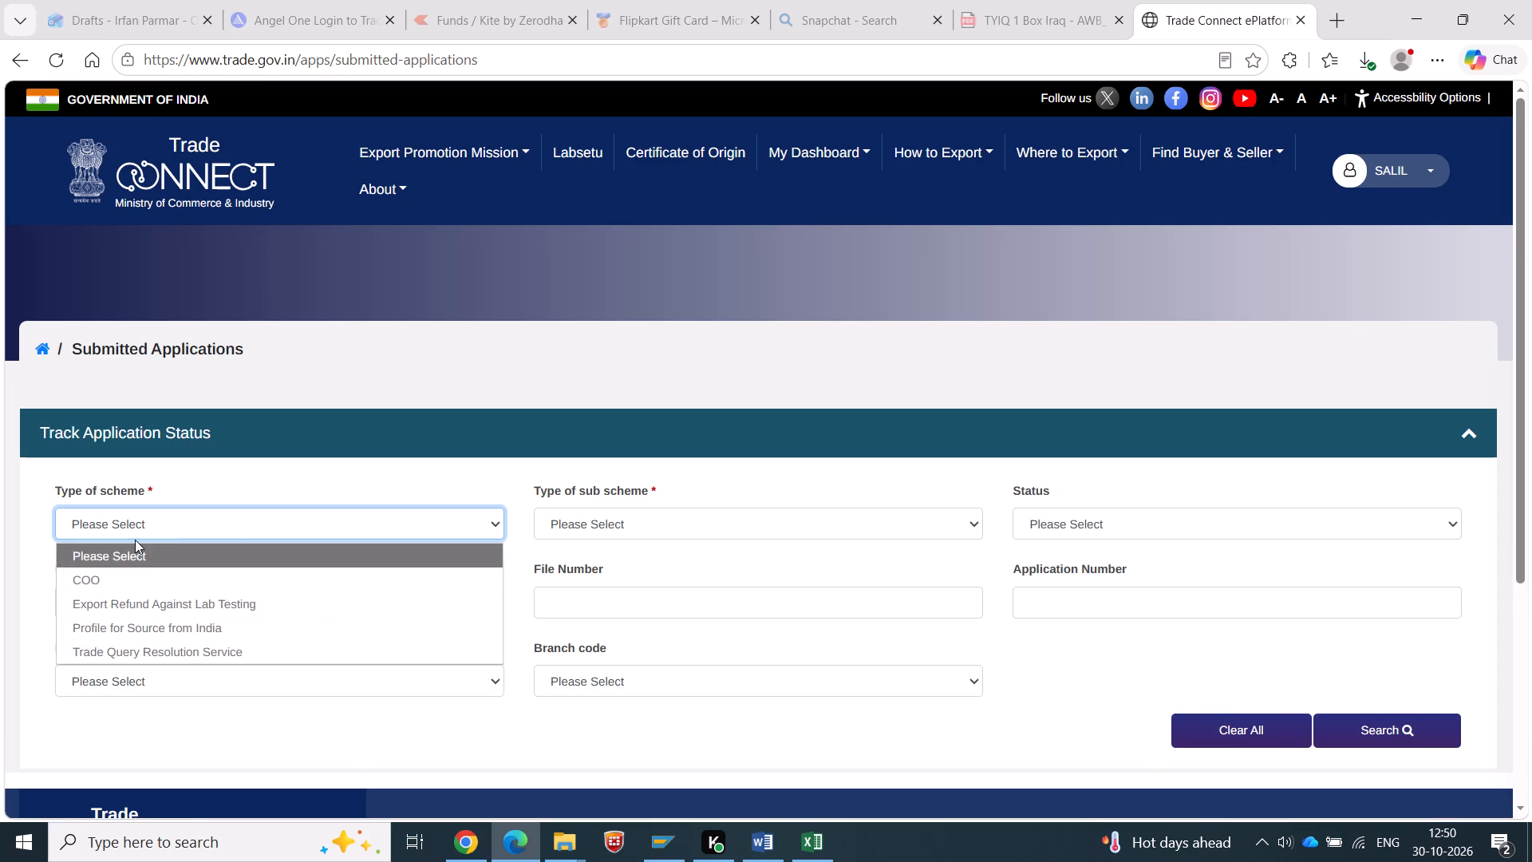
left_click(127, 572)
left_click(553, 524)
left_click(570, 572)
left_click(1088, 520)
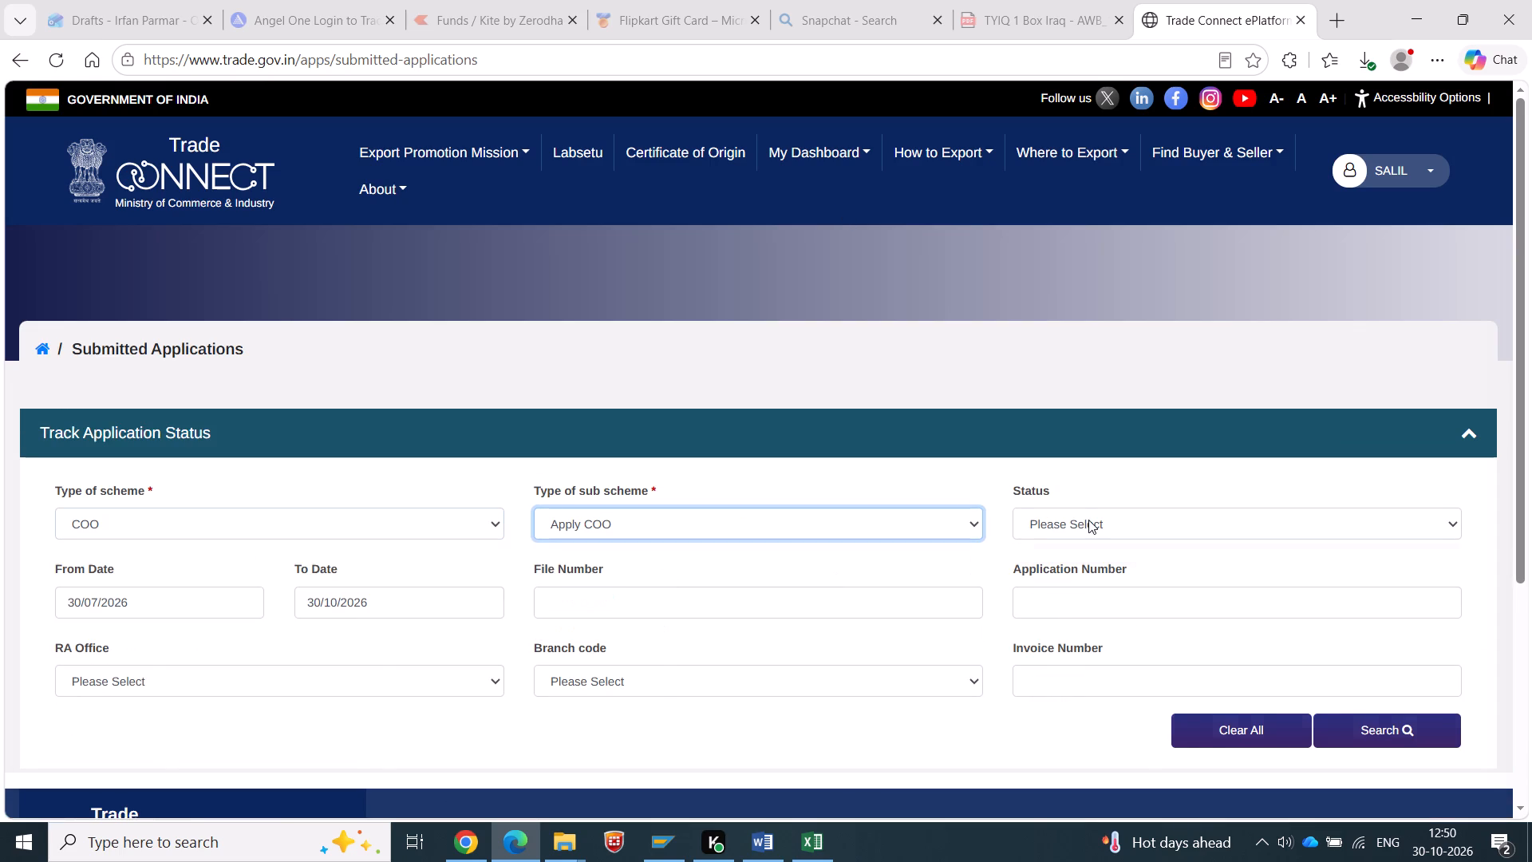
left_click(1070, 670)
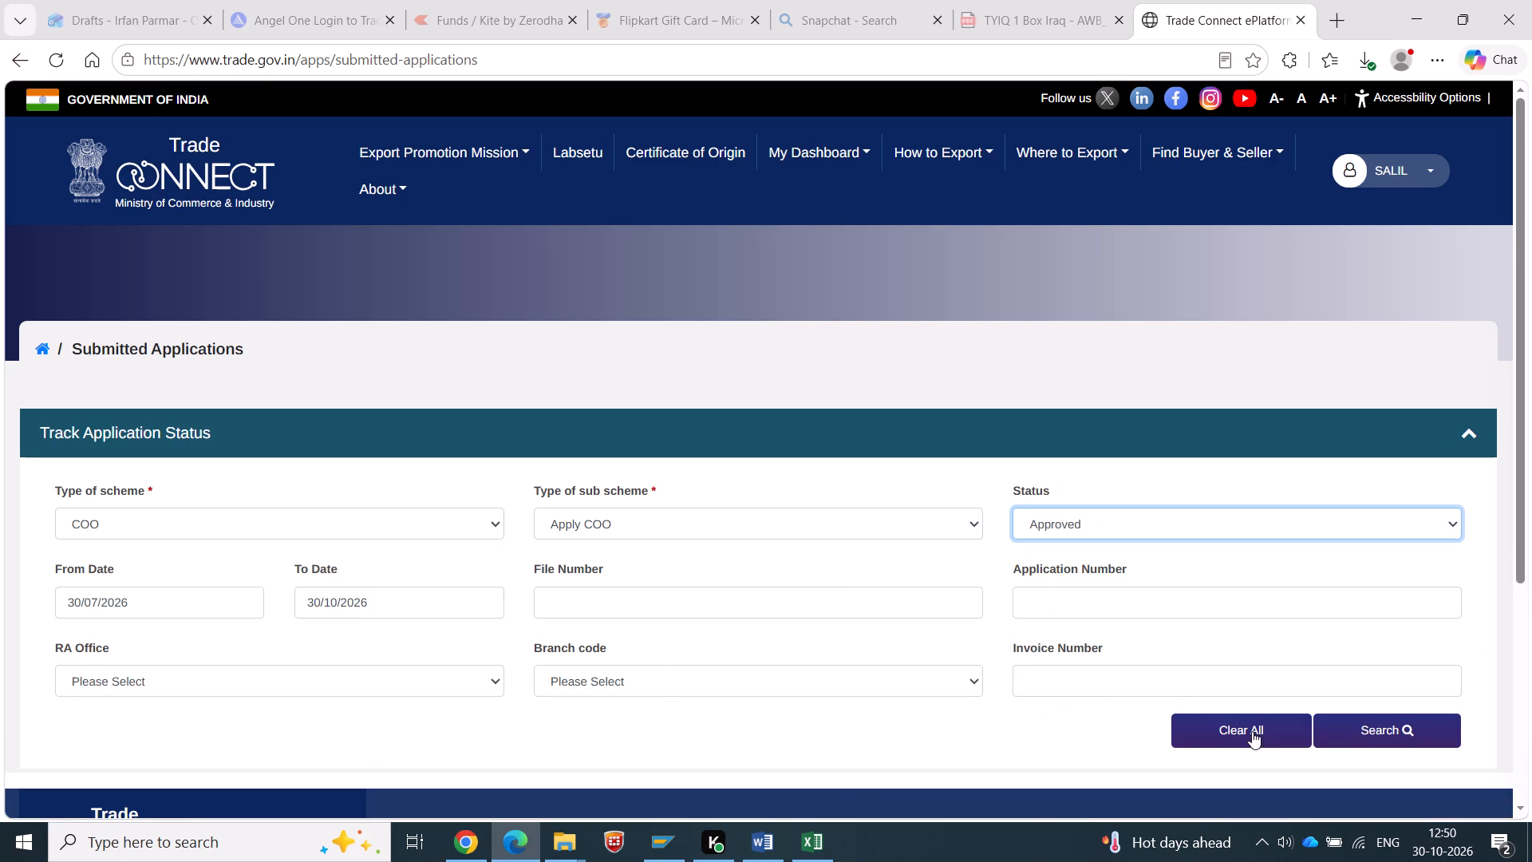
left_click(1366, 737)
Switch to File Explorer and open the Port Folio workbook from the Downloads folder.
left_click(584, 848)
left_click(466, 768)
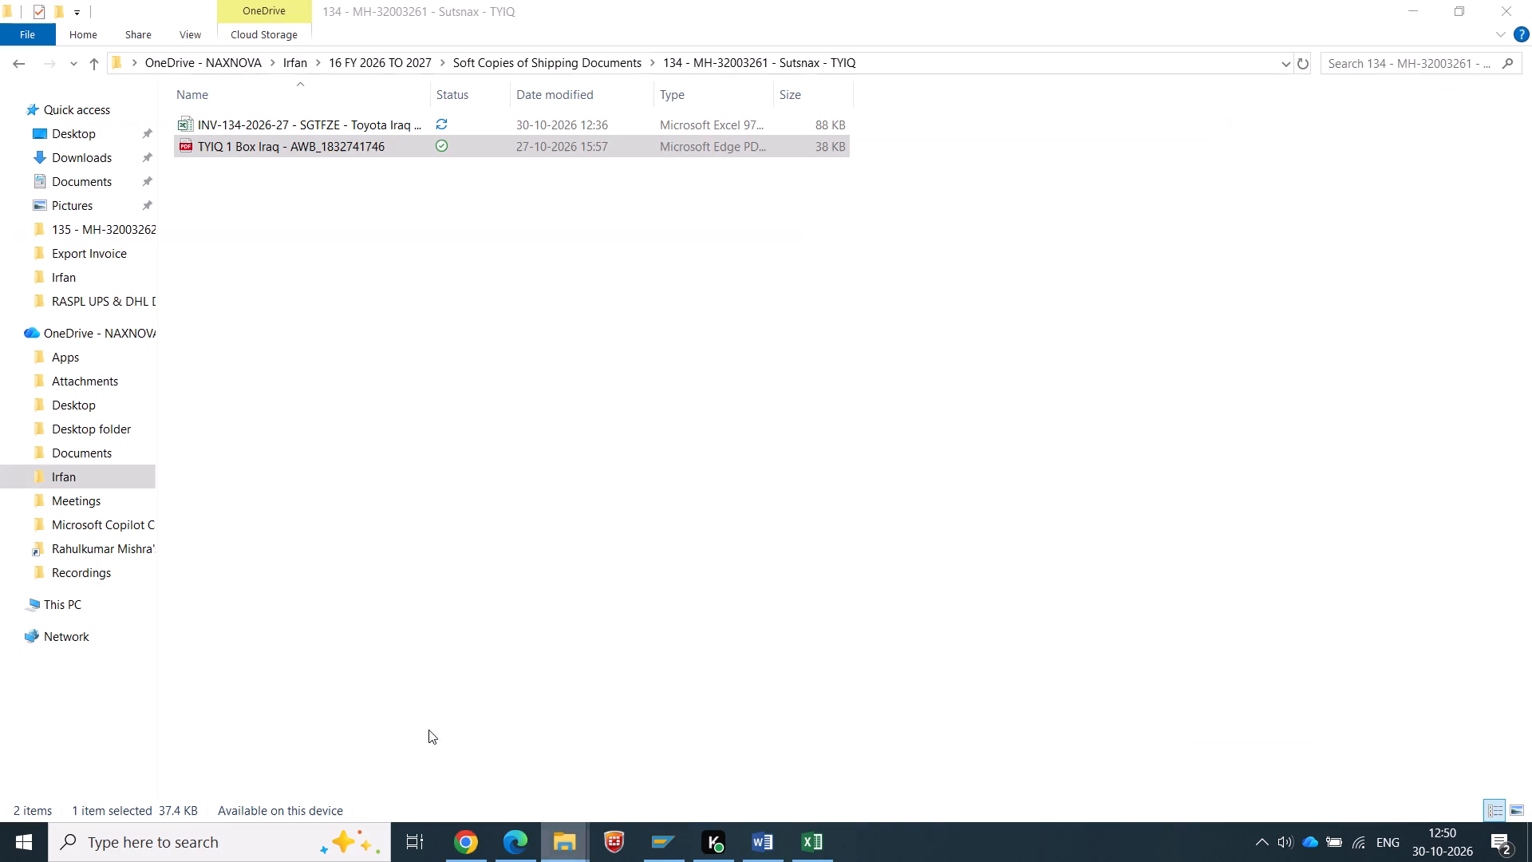
left_click(86, 138)
left_click(82, 152)
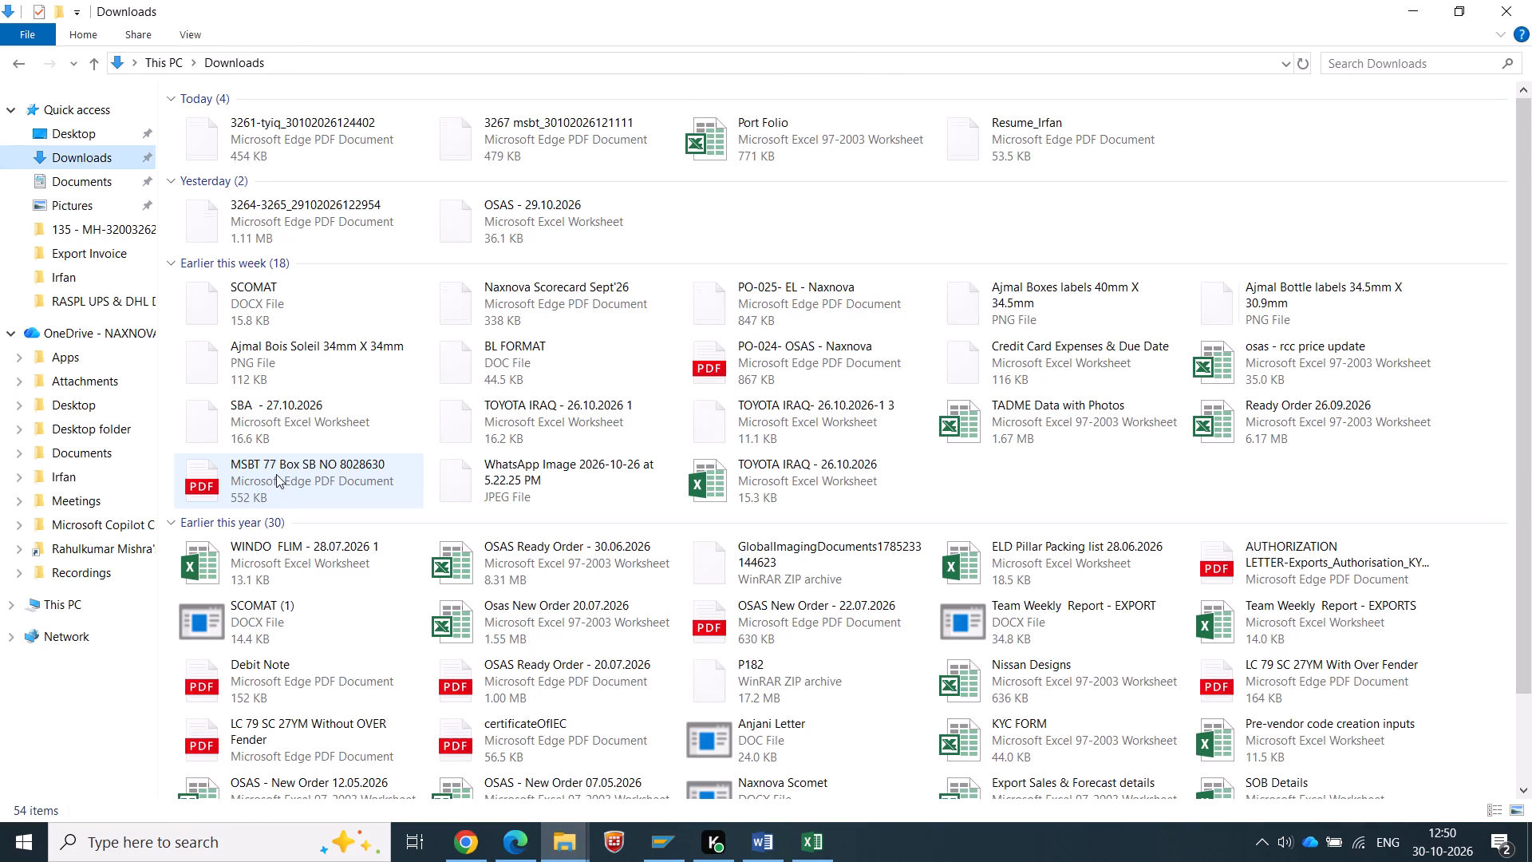
double_click(810, 135)
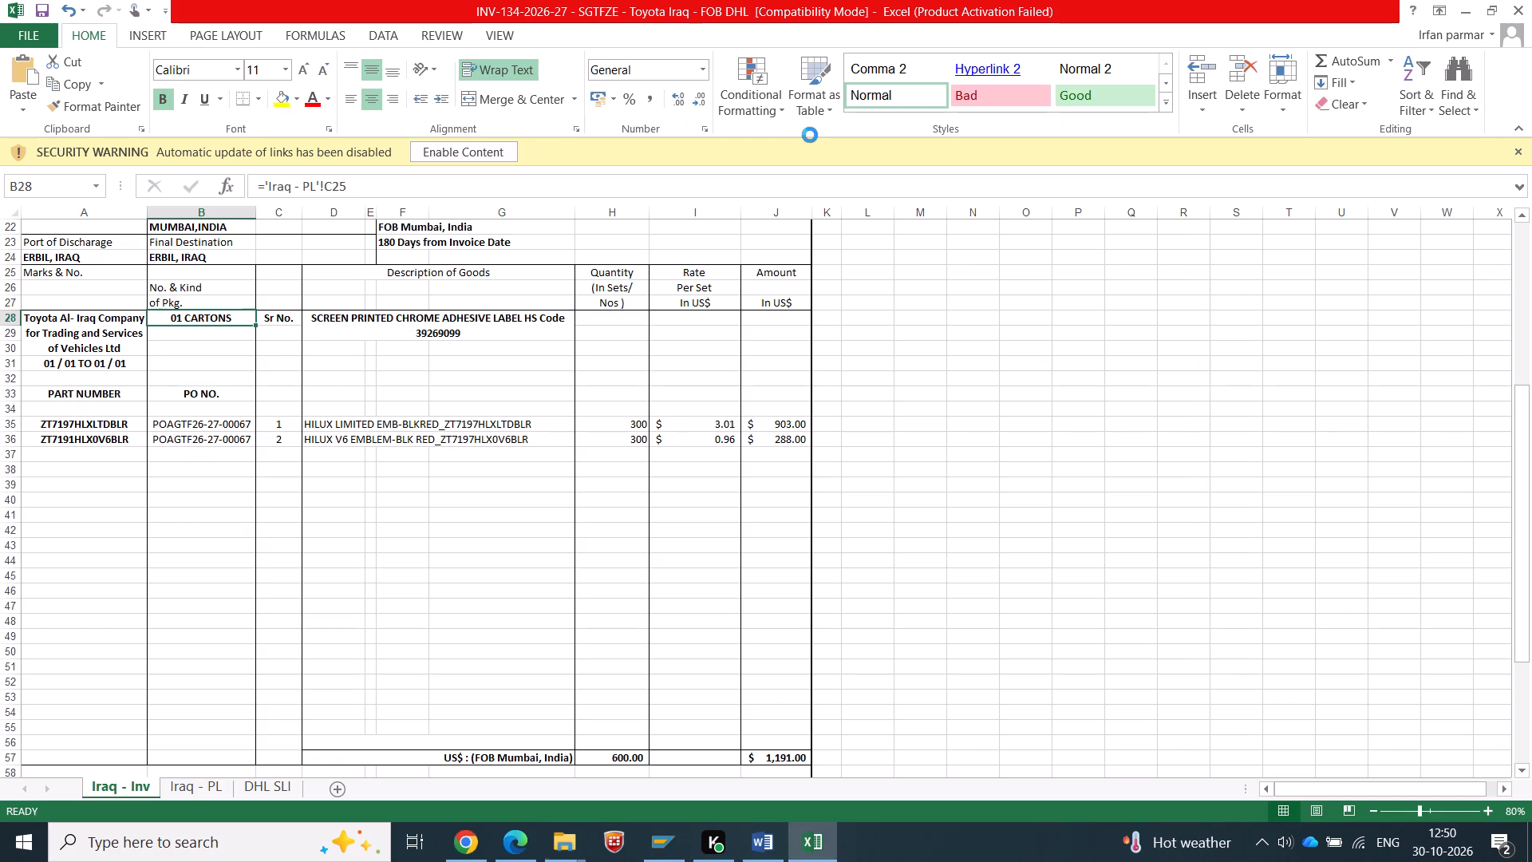
Look through the Port Folio workbook's sheets, from the first investment sheet to ETF Investment, and close the workbook.
left_click(117, 789)
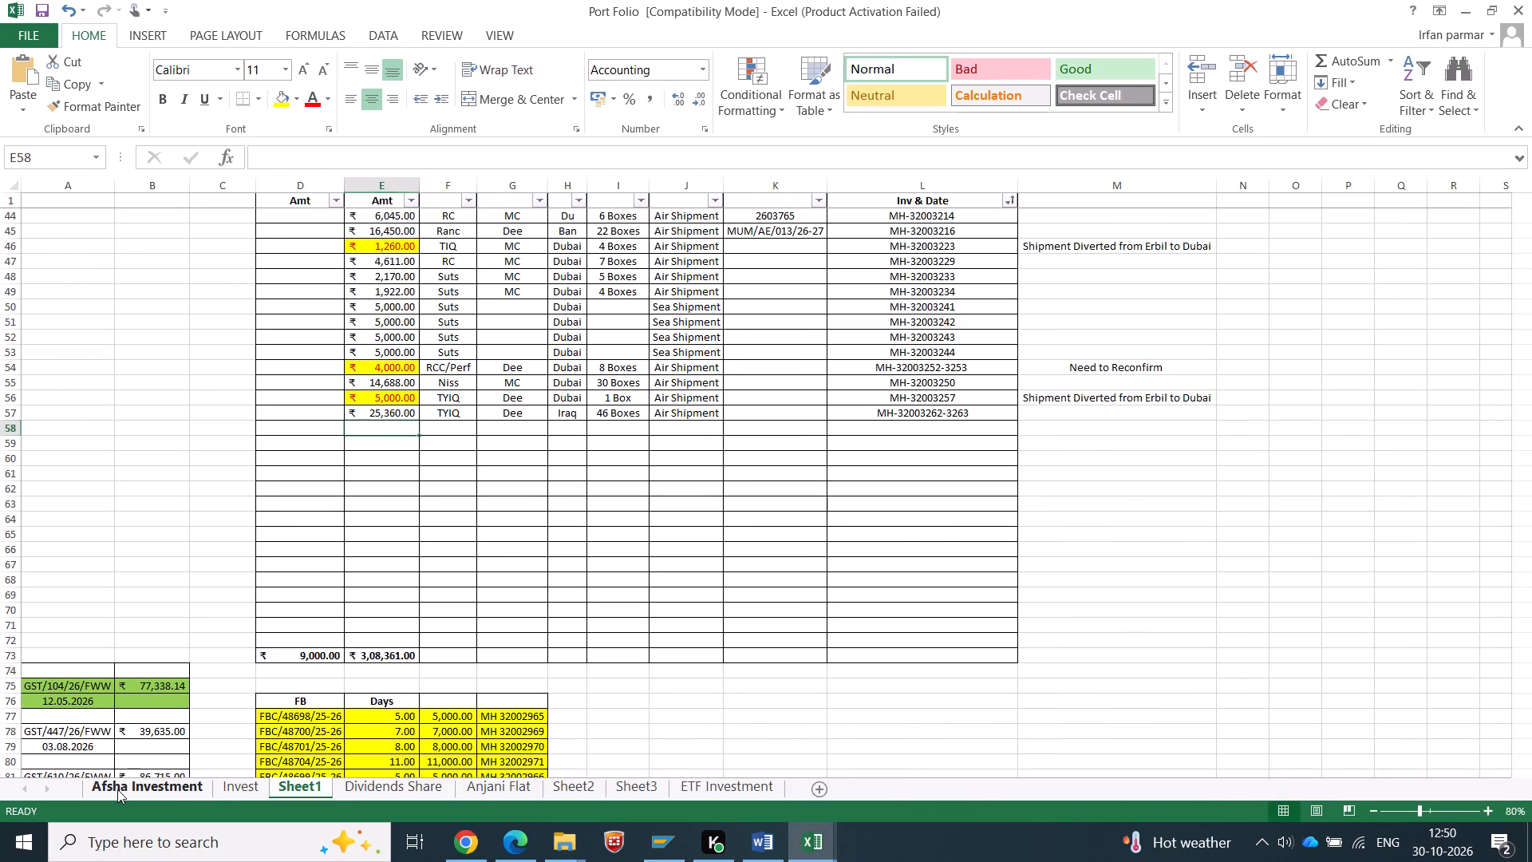
scroll(330, 396, "down", 13)
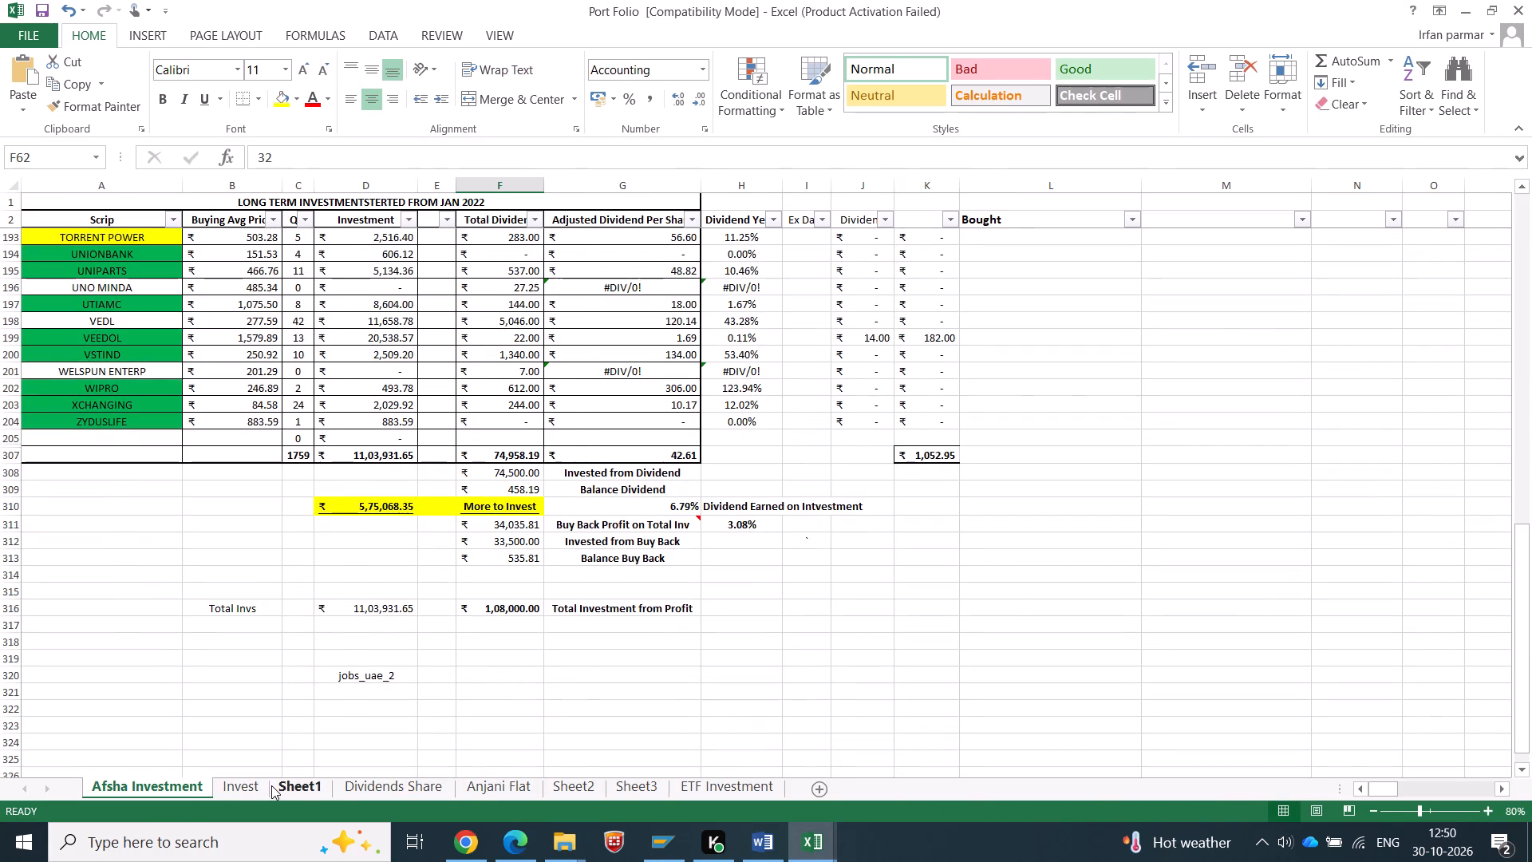
left_click(271, 785)
left_click(247, 785)
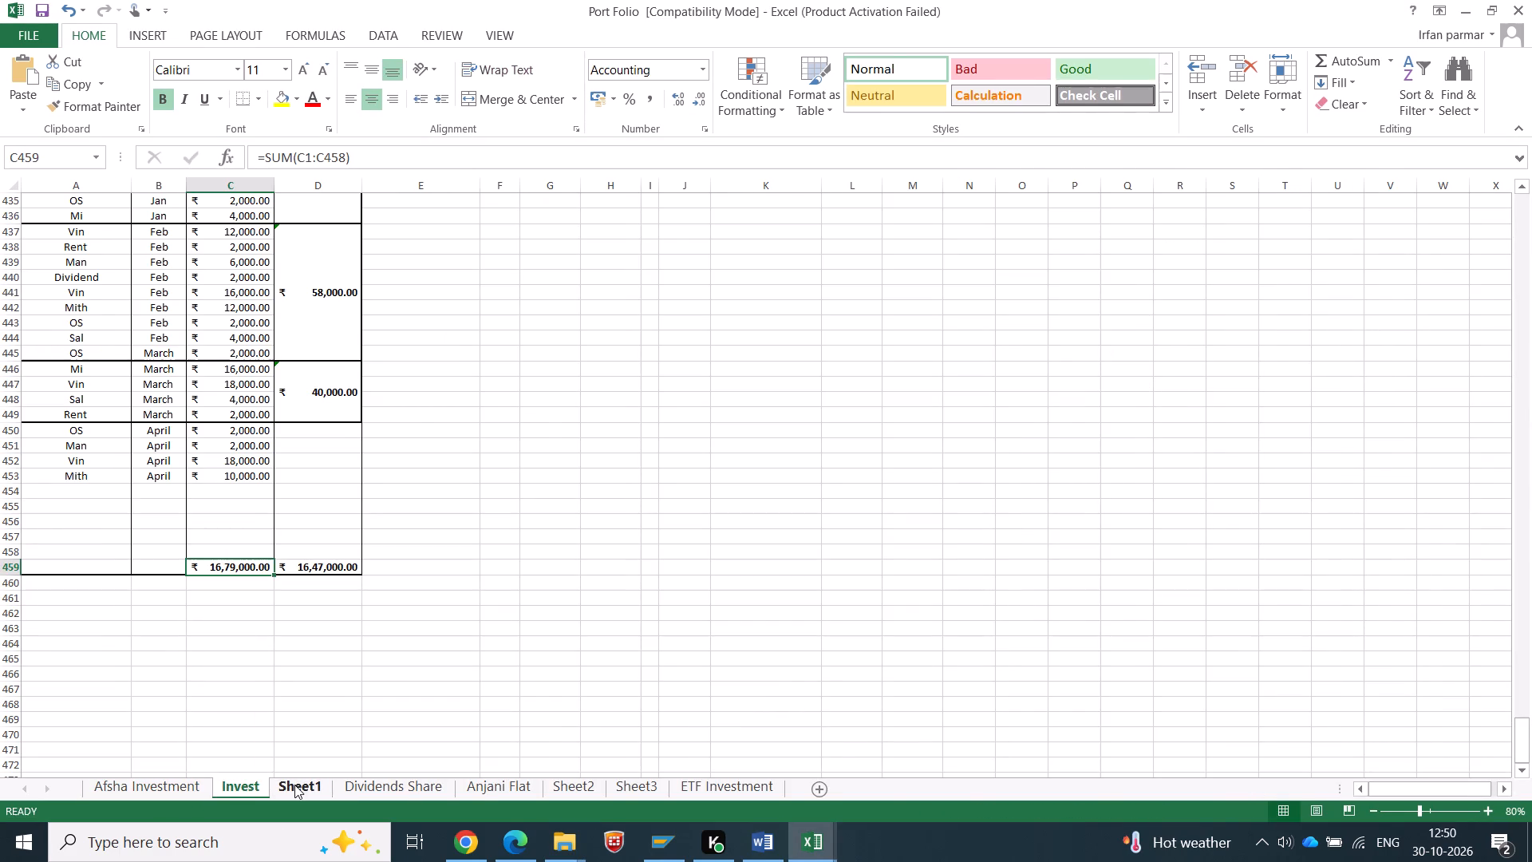
left_click(294, 785)
scroll(499, 457, "up", 8)
scroll(499, 457, "down", 8)
left_click(370, 809)
left_click(371, 798)
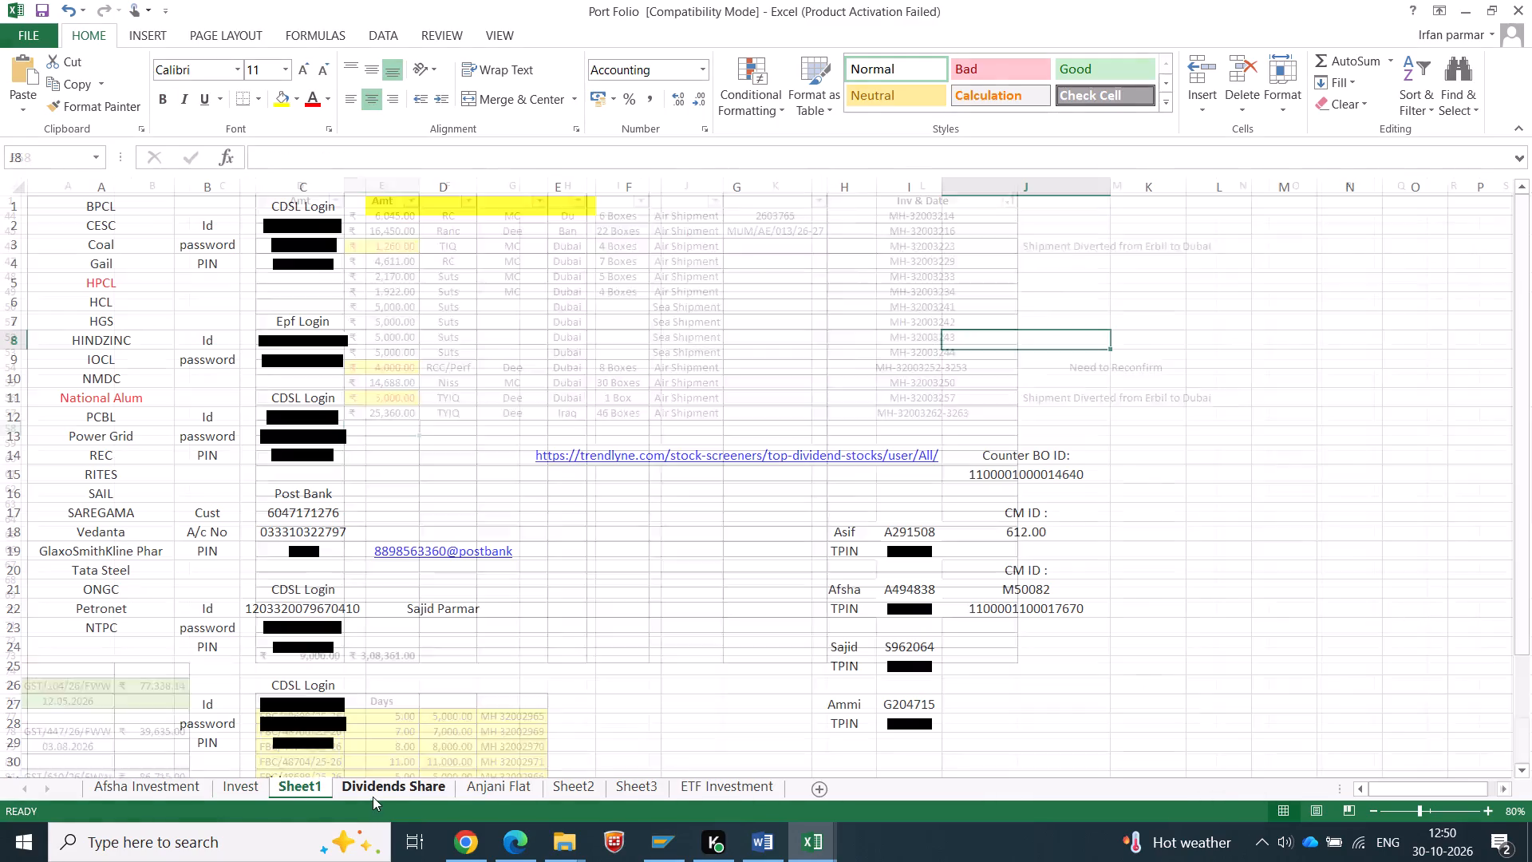
left_click(492, 789)
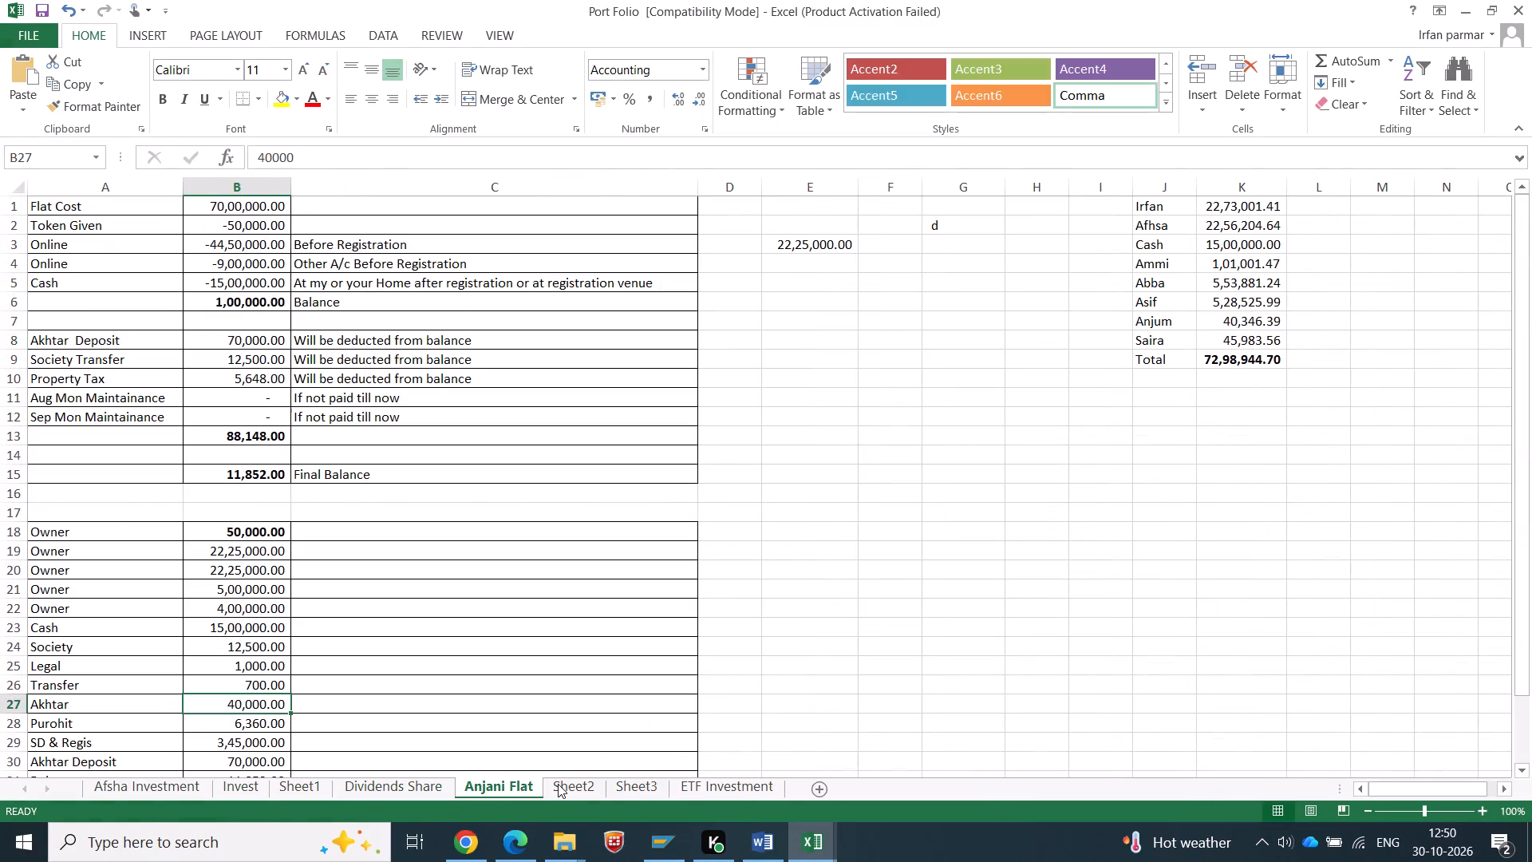
left_click(558, 784)
left_click(638, 784)
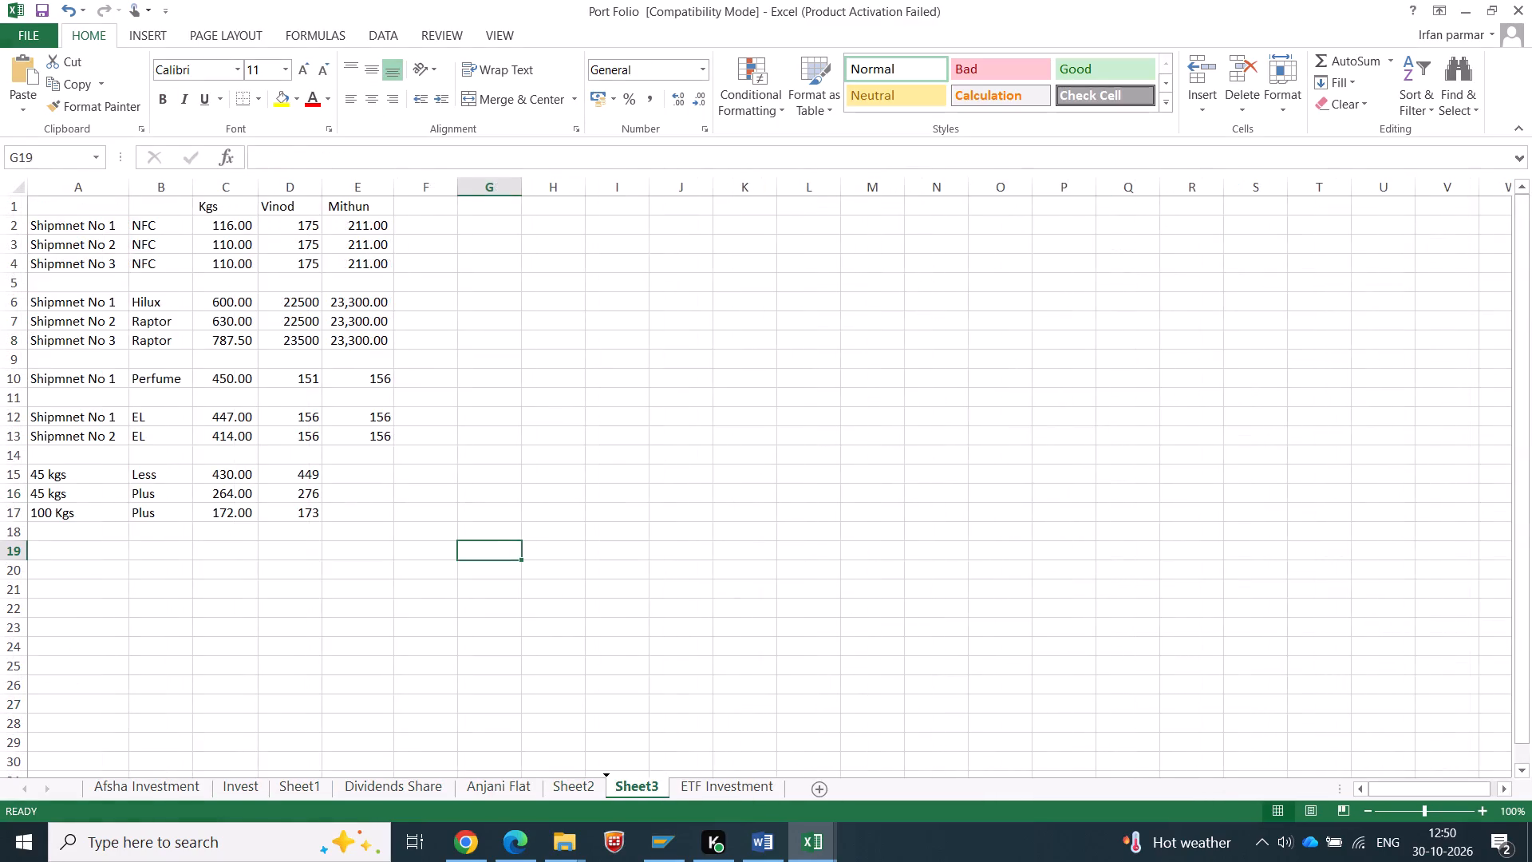
left_click(705, 785)
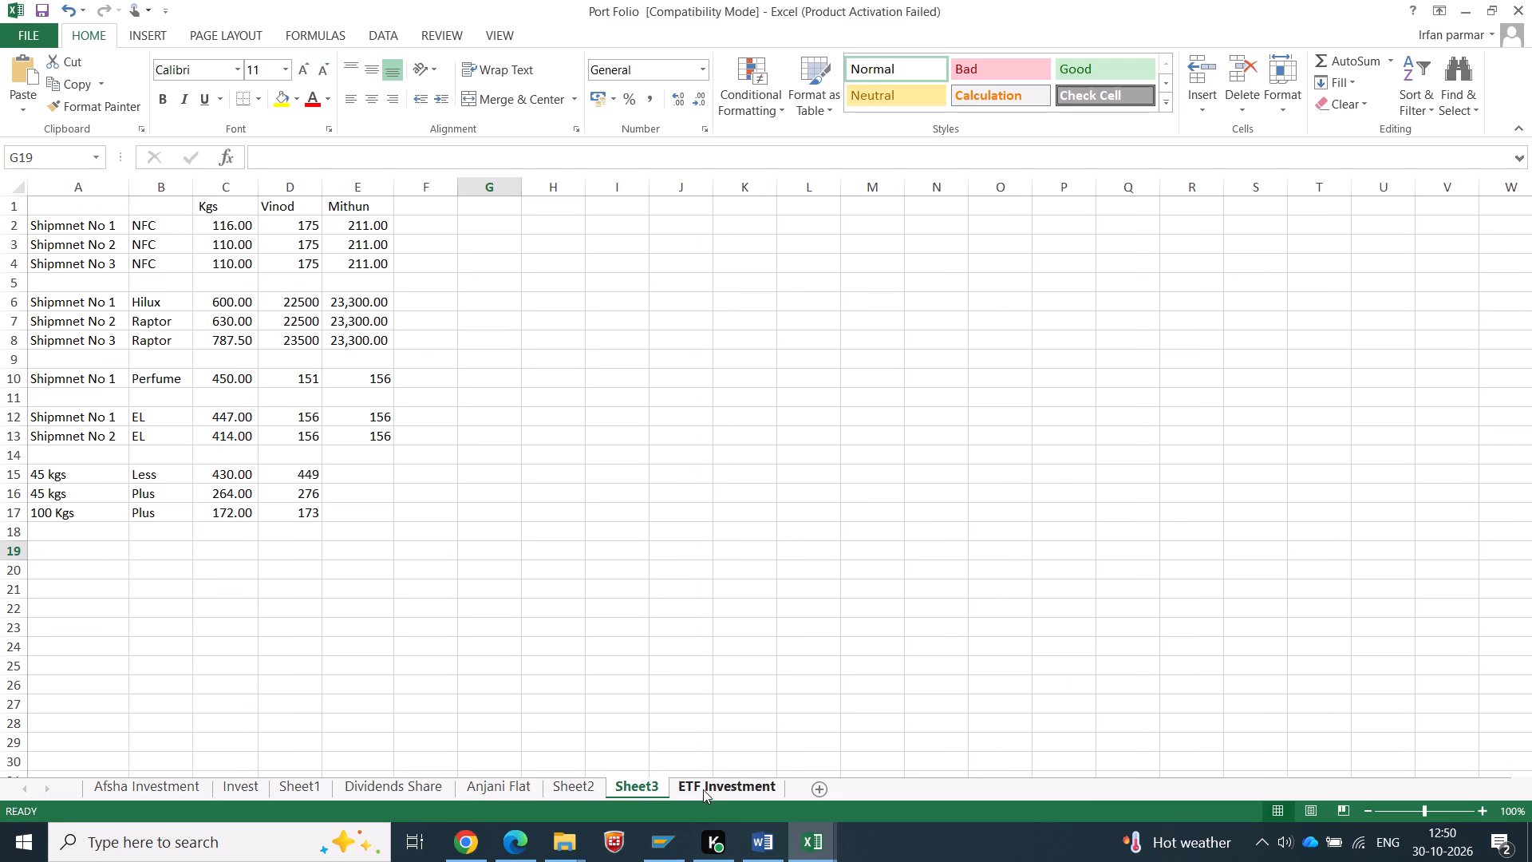
left_click(702, 794)
scroll(519, 462, "up", 6)
scroll(519, 462, "down", 9)
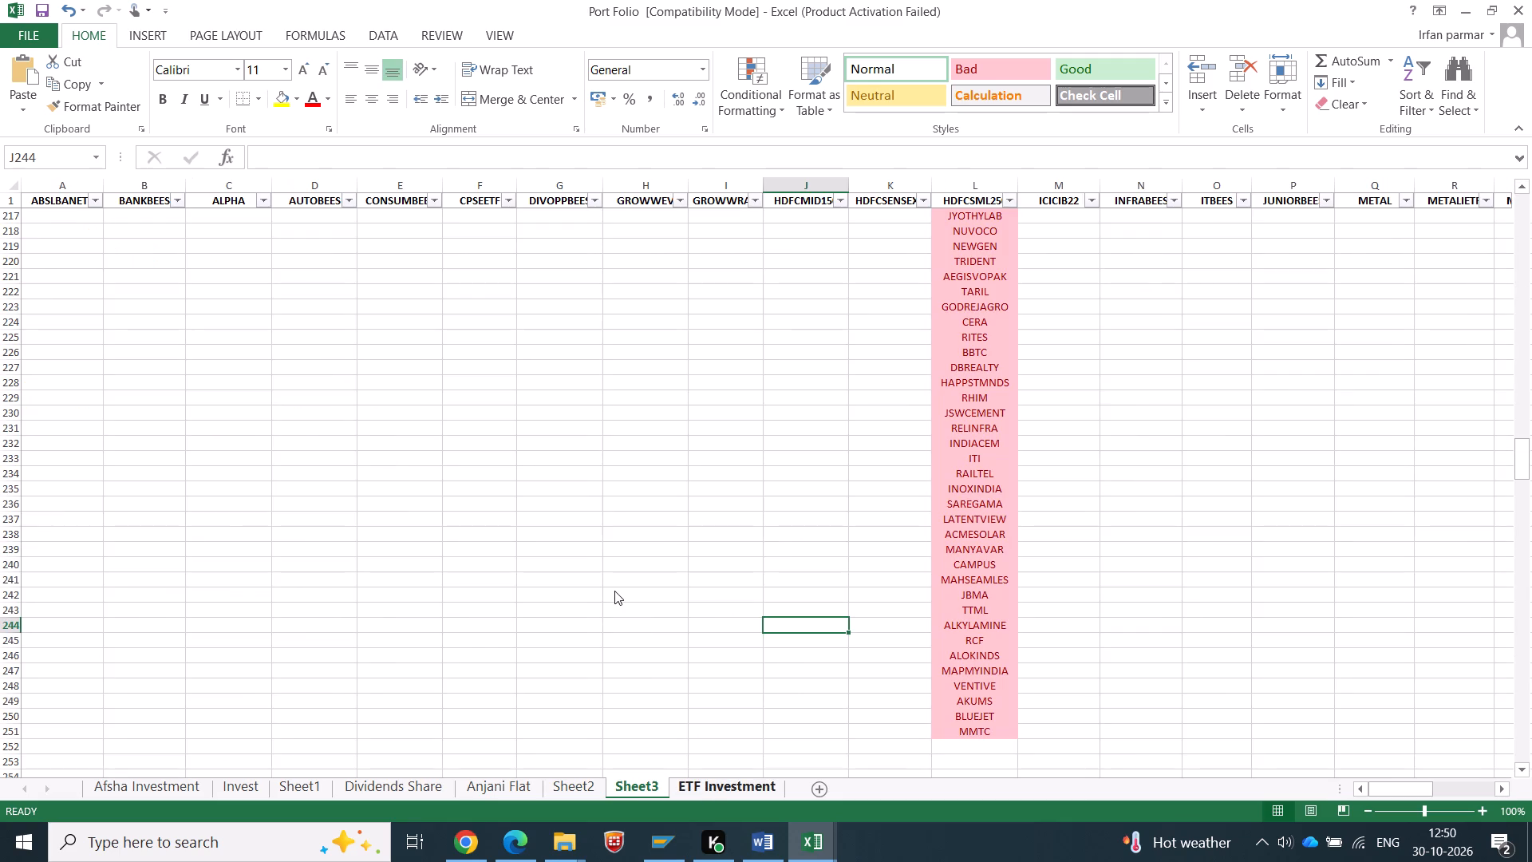
scroll(749, 344, "up", 6)
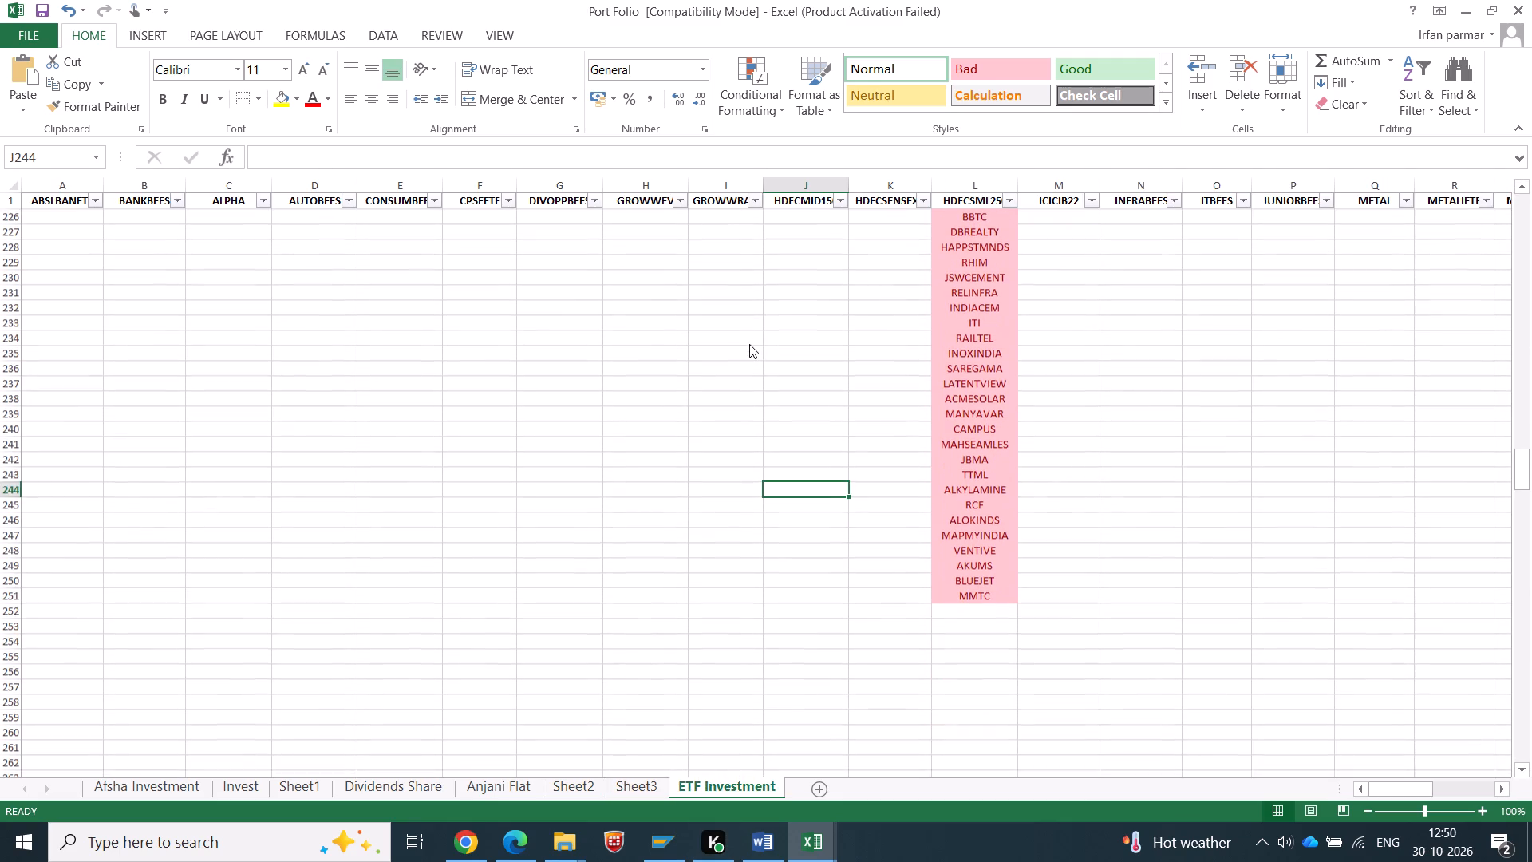
scroll(749, 344, "up", 9)
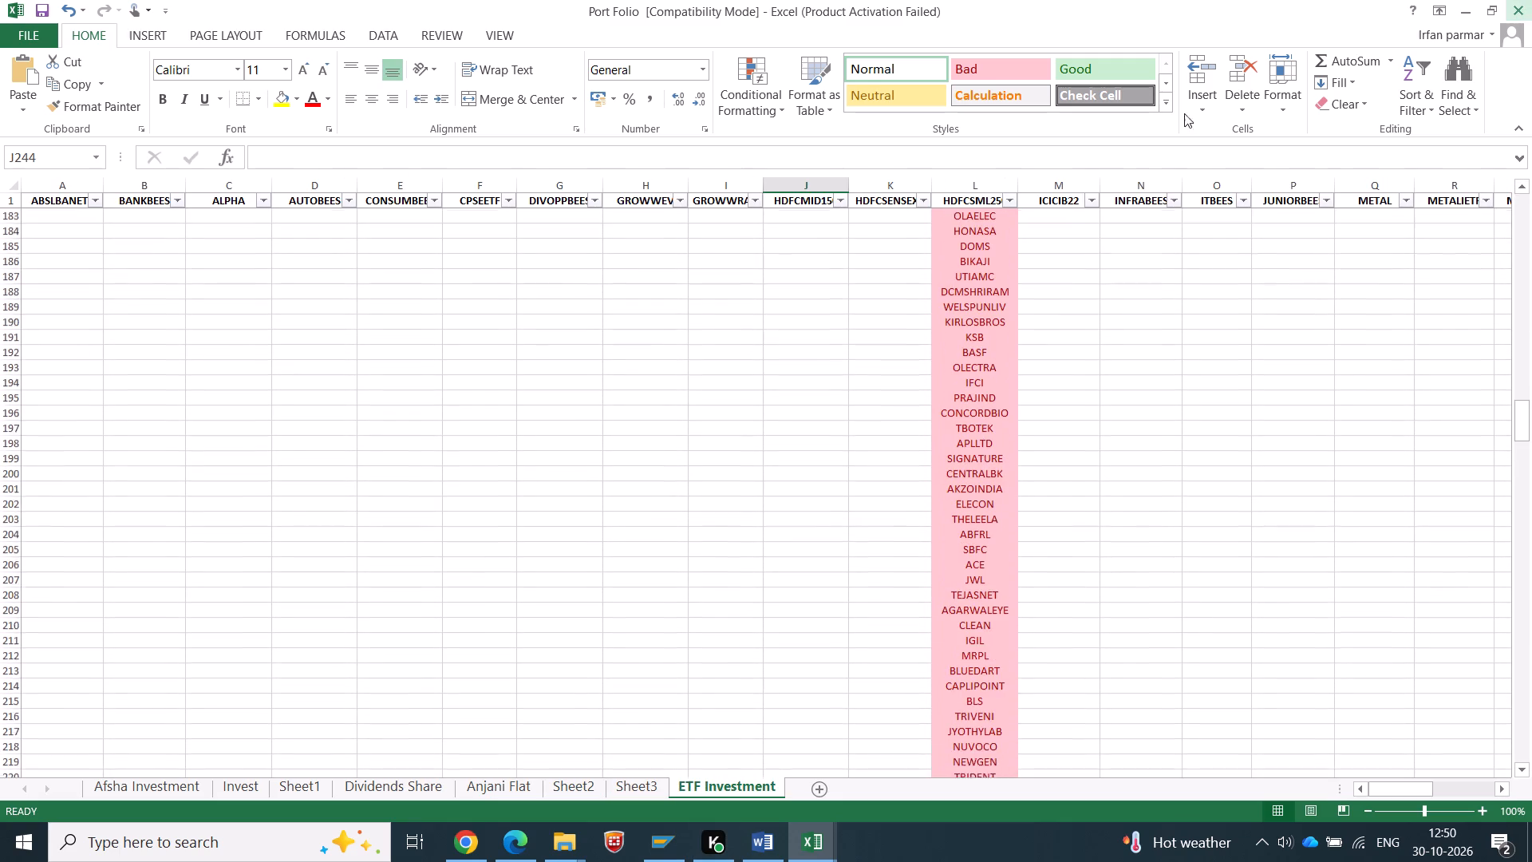
left_click(1531, 11)
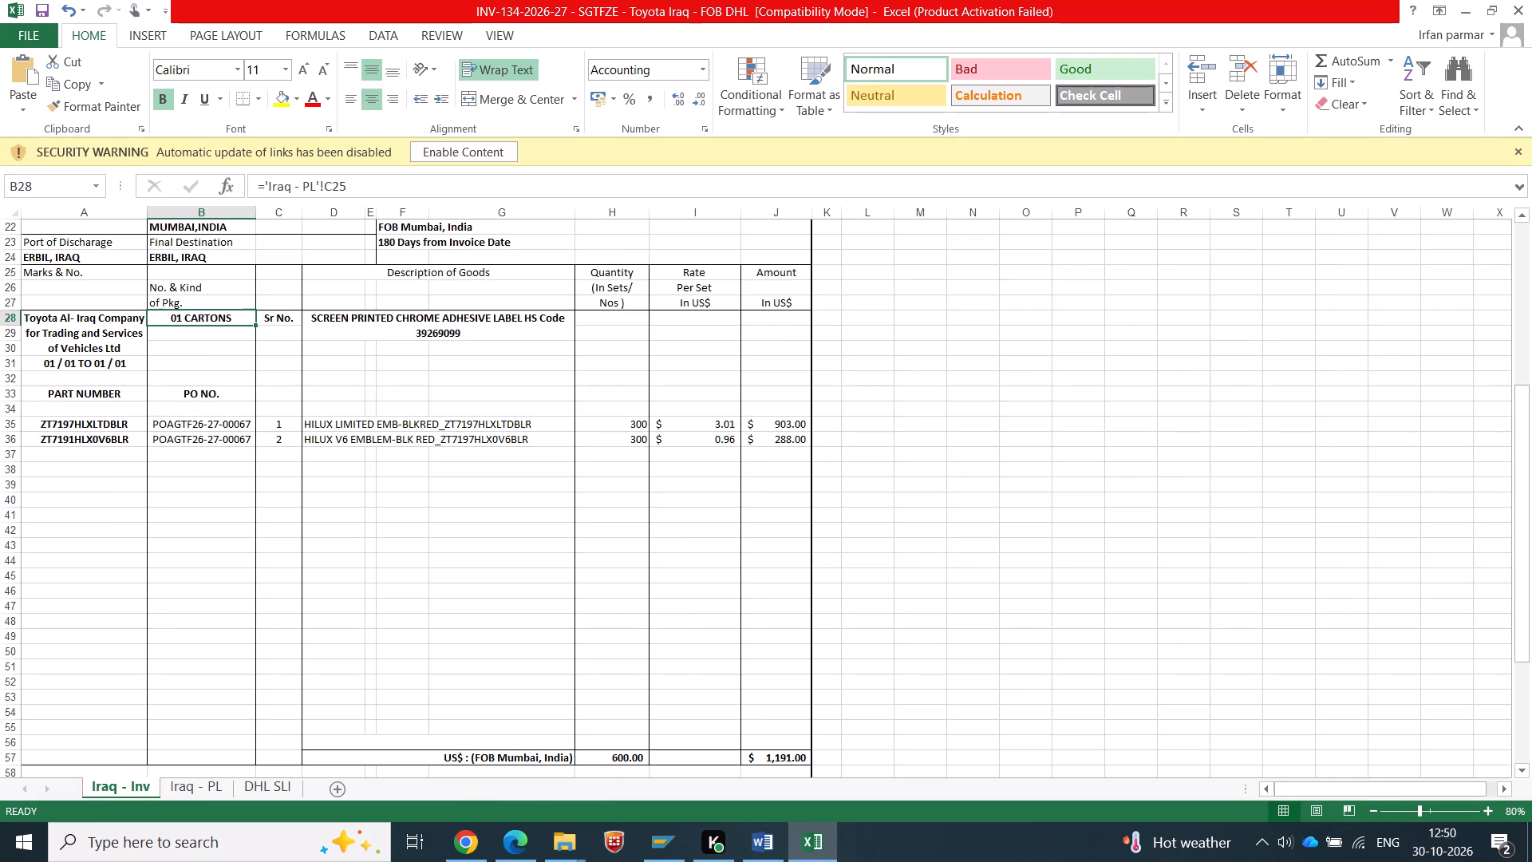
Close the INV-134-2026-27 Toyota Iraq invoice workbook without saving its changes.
scroll(536, 540, "up", 2)
left_click(1518, 18)
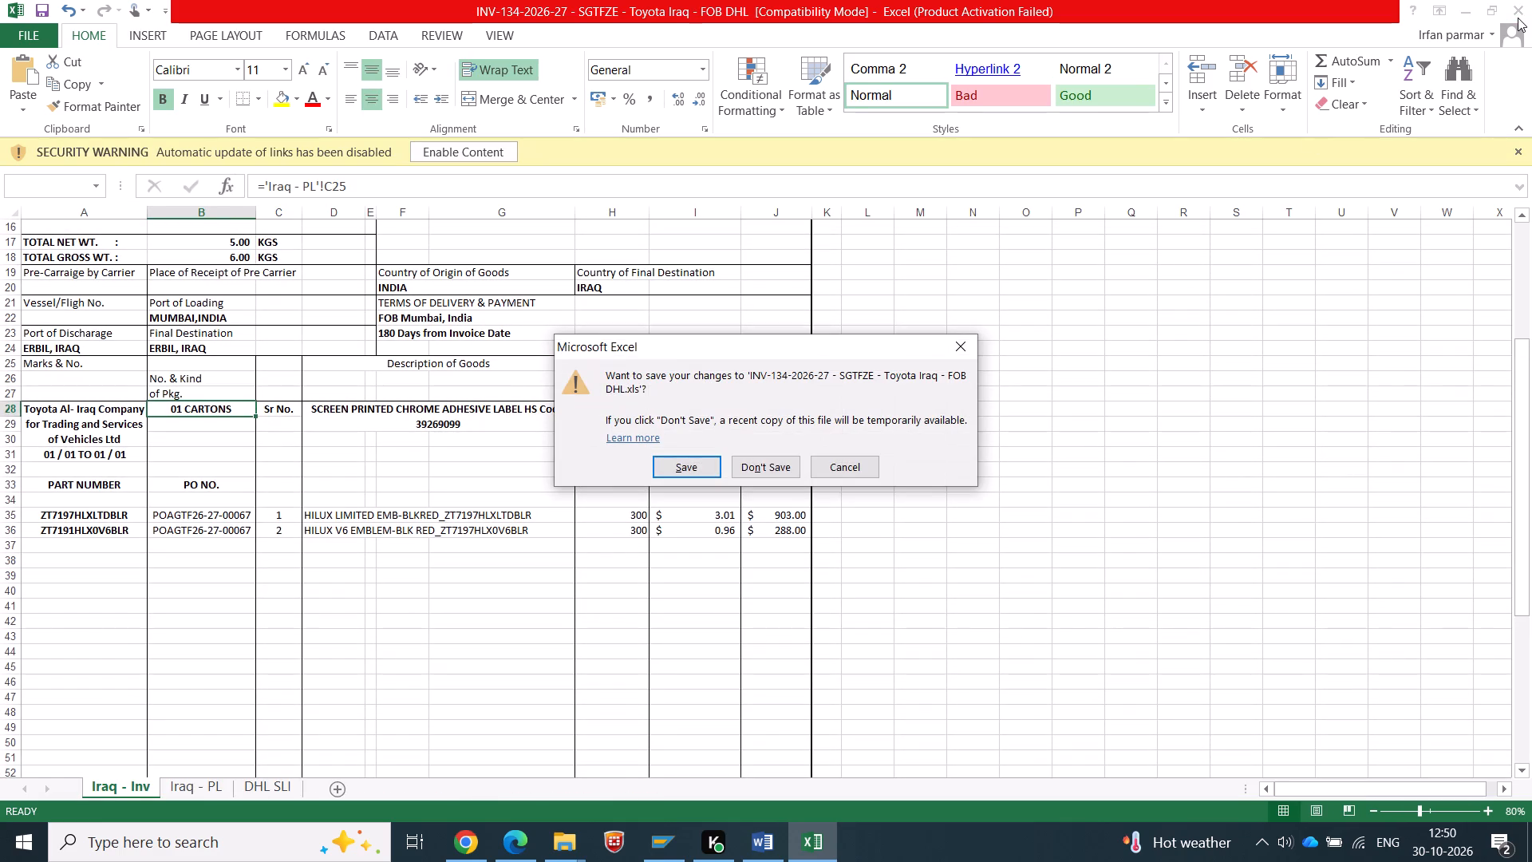
left_click(759, 465)
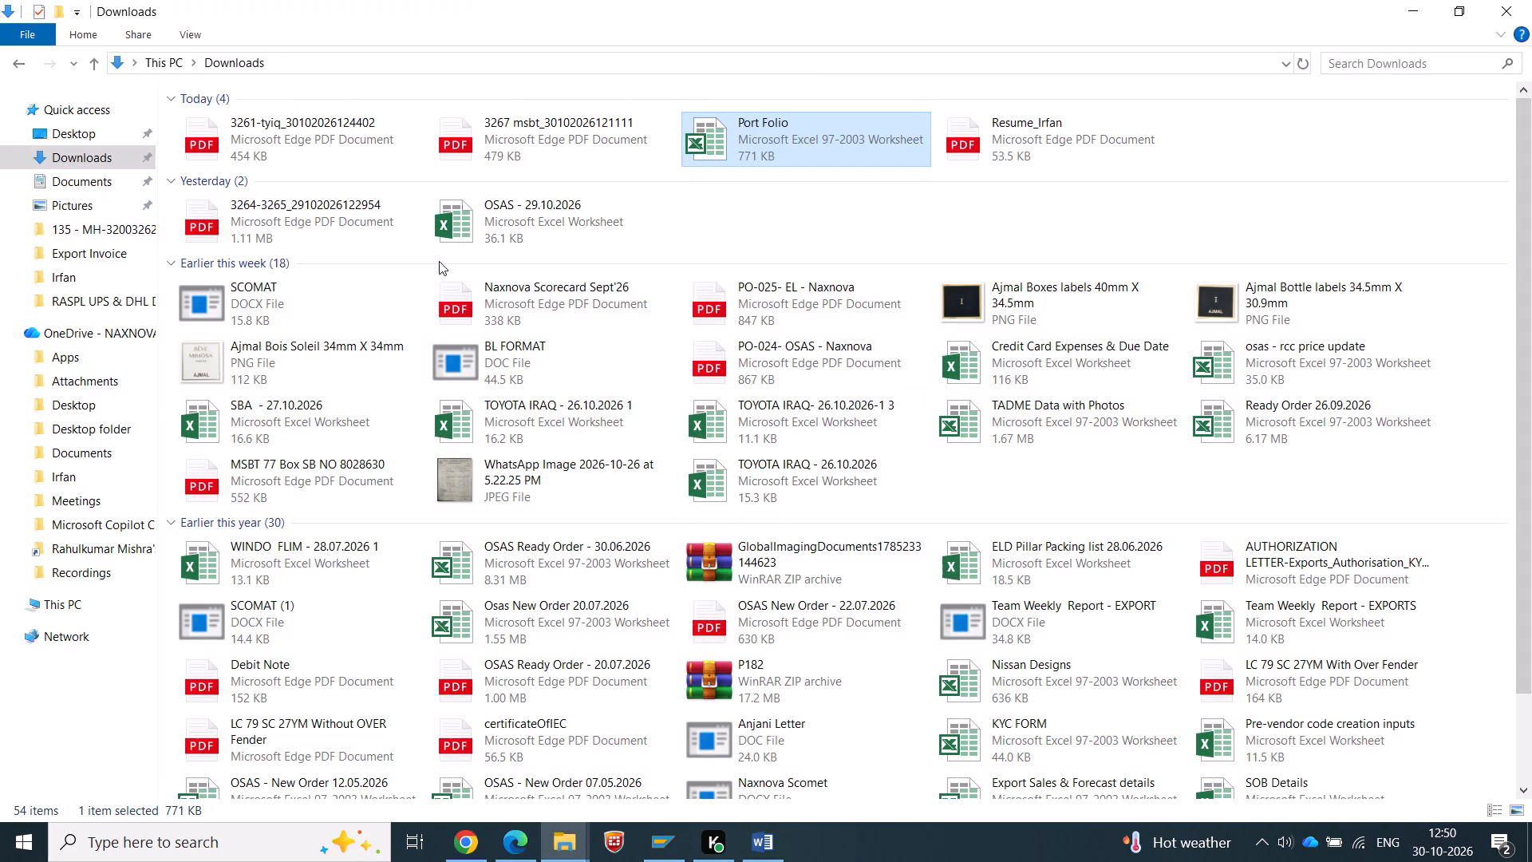
left_click(286, 130)
key("ctrl+x")
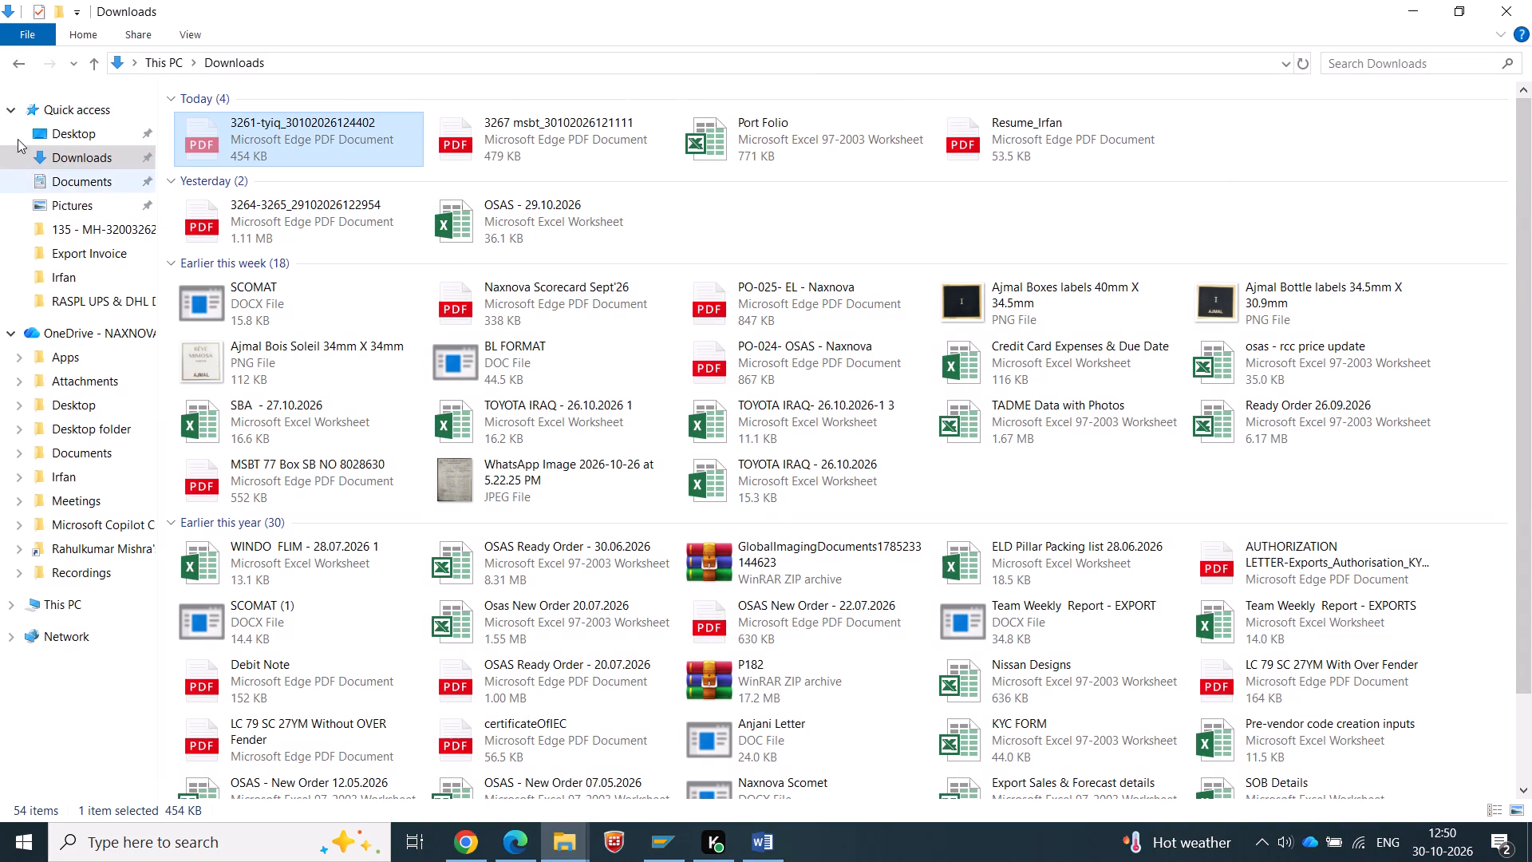
left_click(17, 67)
left_click(17, 67)
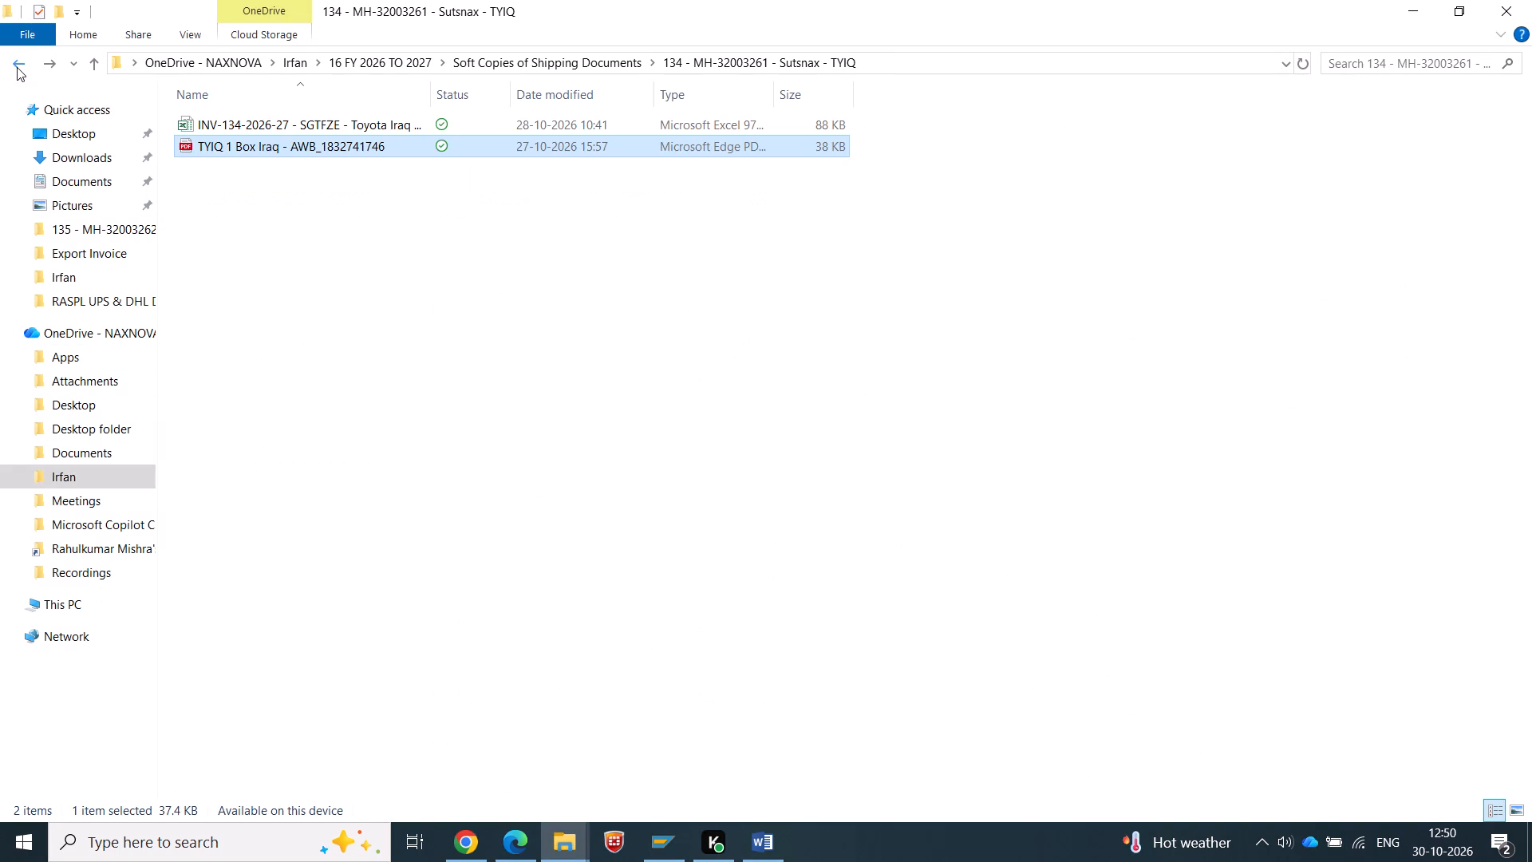
key("ctrl+v")
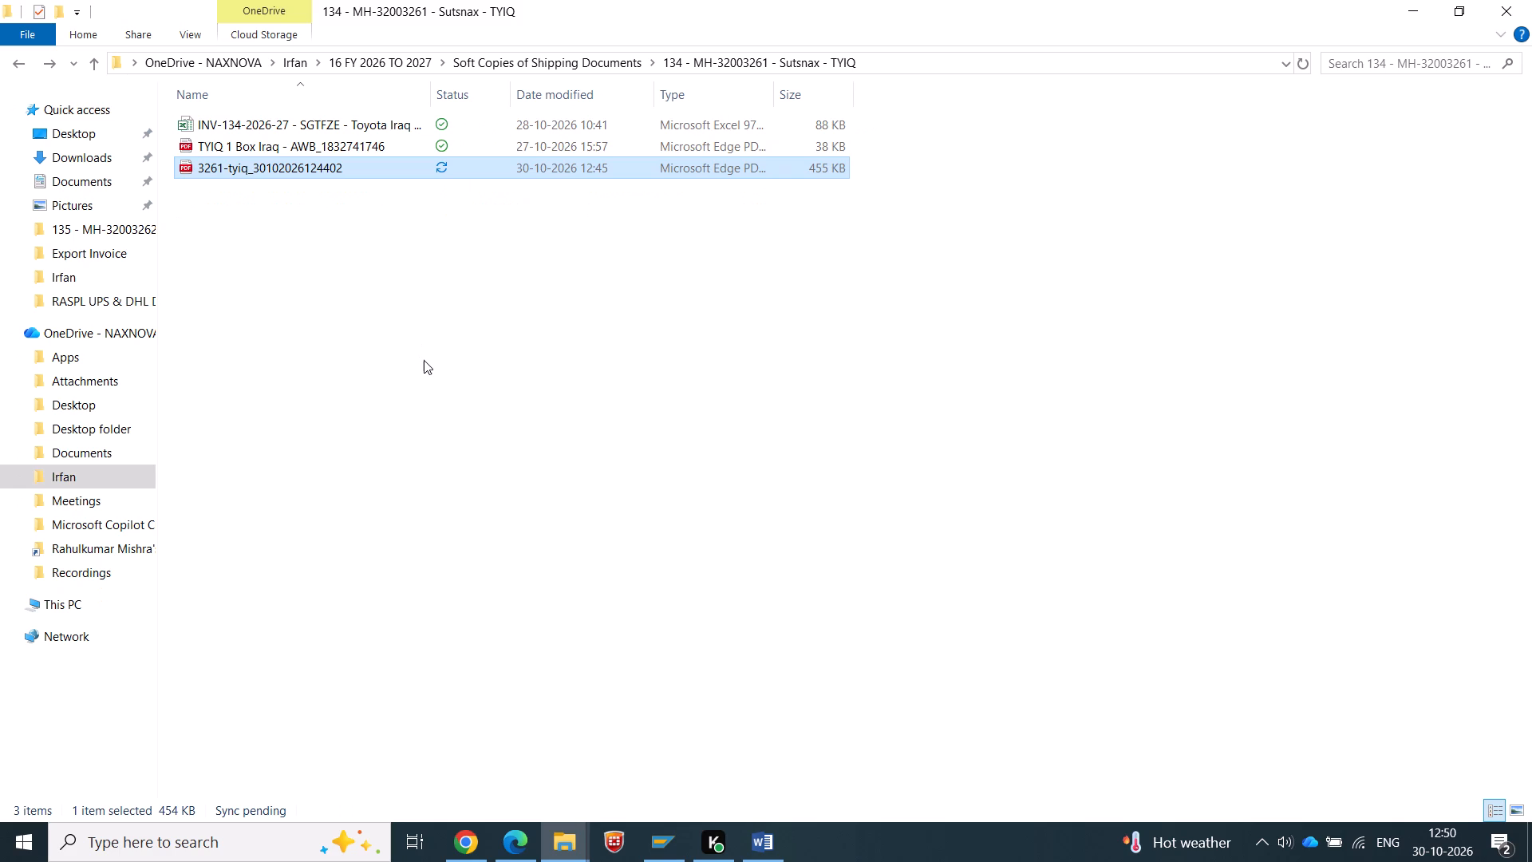
Return to the Downloads folder.
left_click(97, 157)
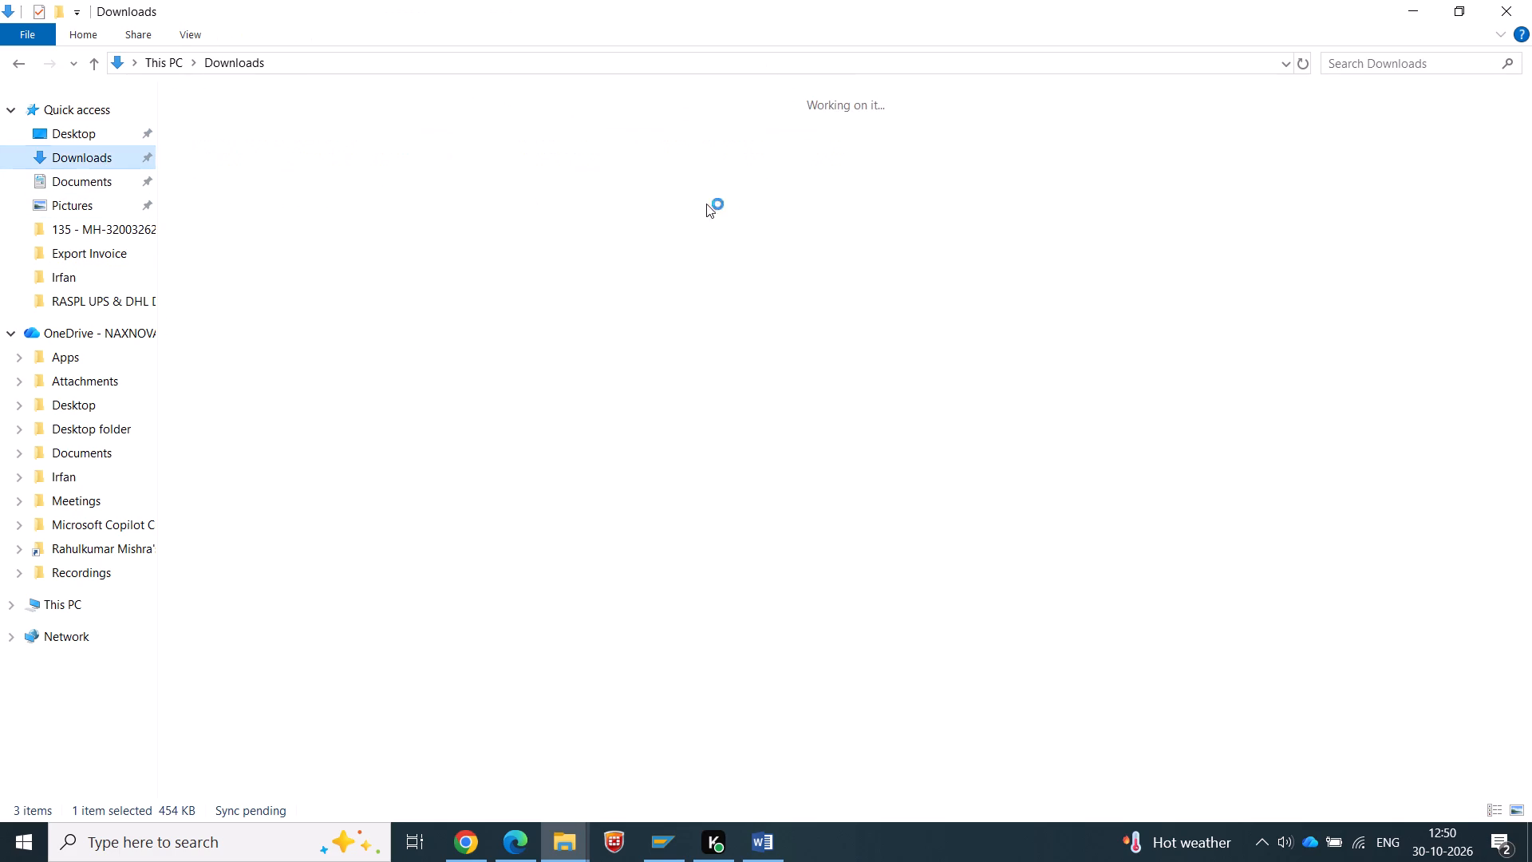